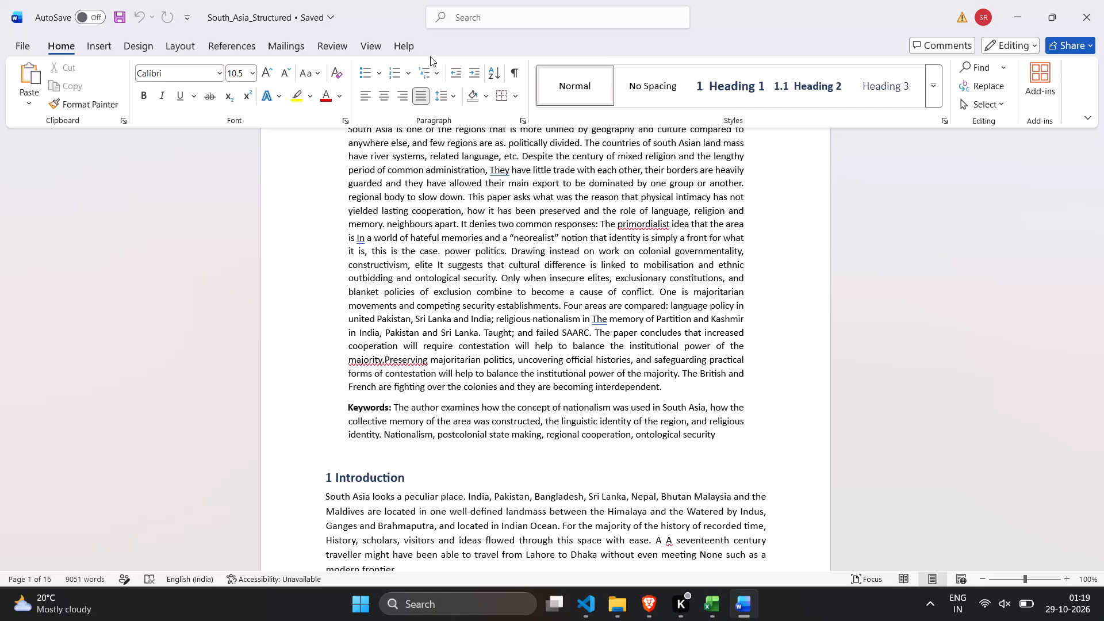
Change the font of the entire document to Times New Roman.
left_click(463, 146)
key("ctrl+a")
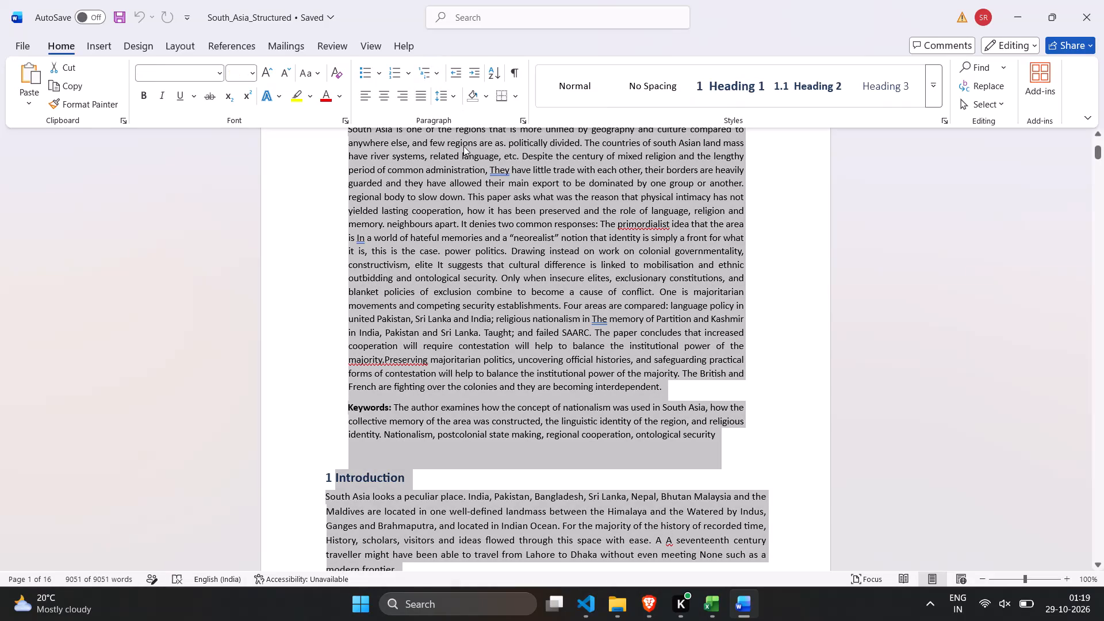
left_click(197, 71)
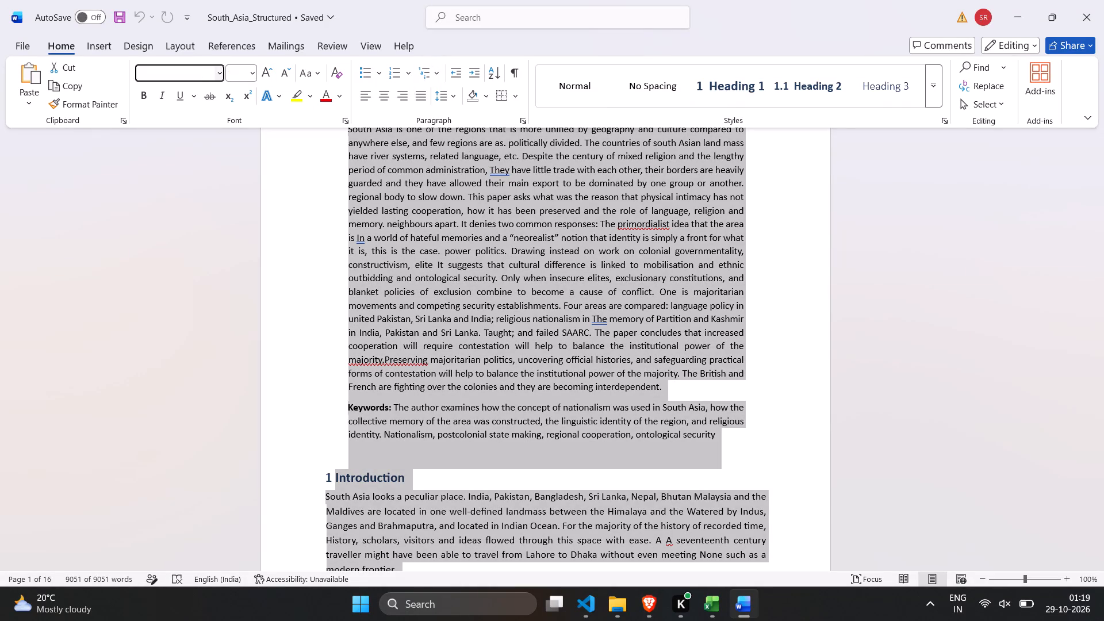
key("shift+t")
key("Tab")
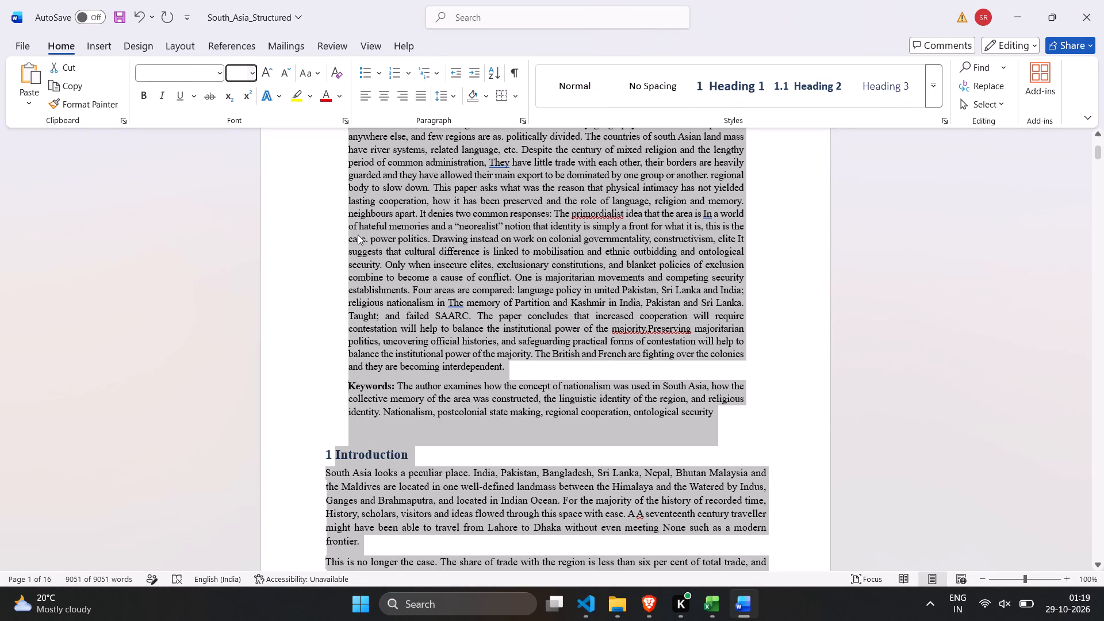
left_click(363, 243)
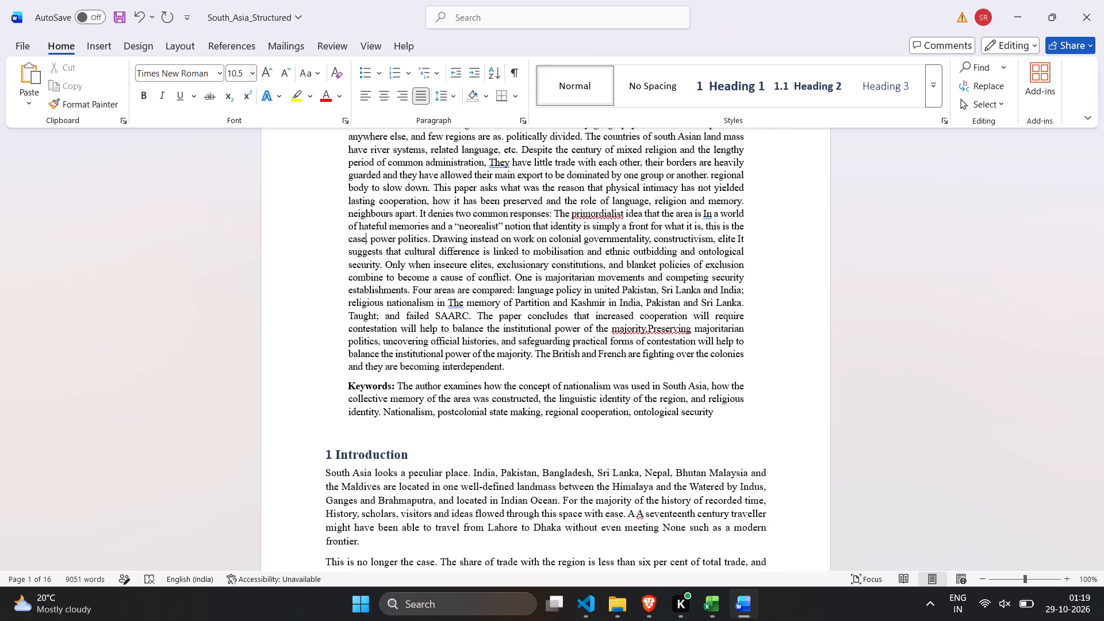
Set the font size of the entire document to 12.
left_click(384, 224)
key("ctrl+a")
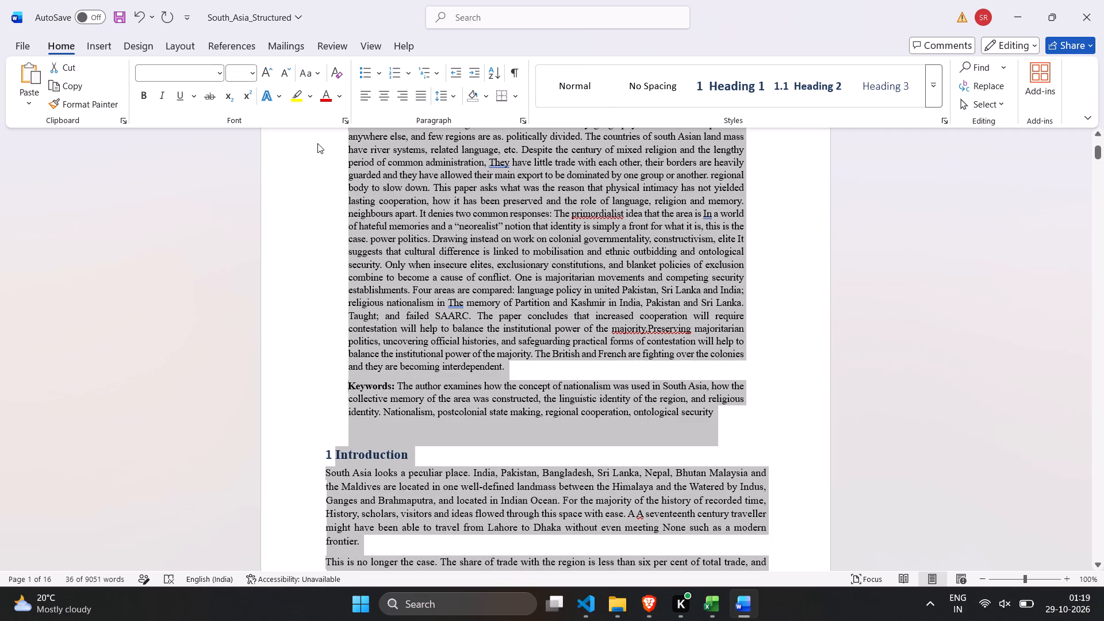
left_click(244, 75)
type("12")
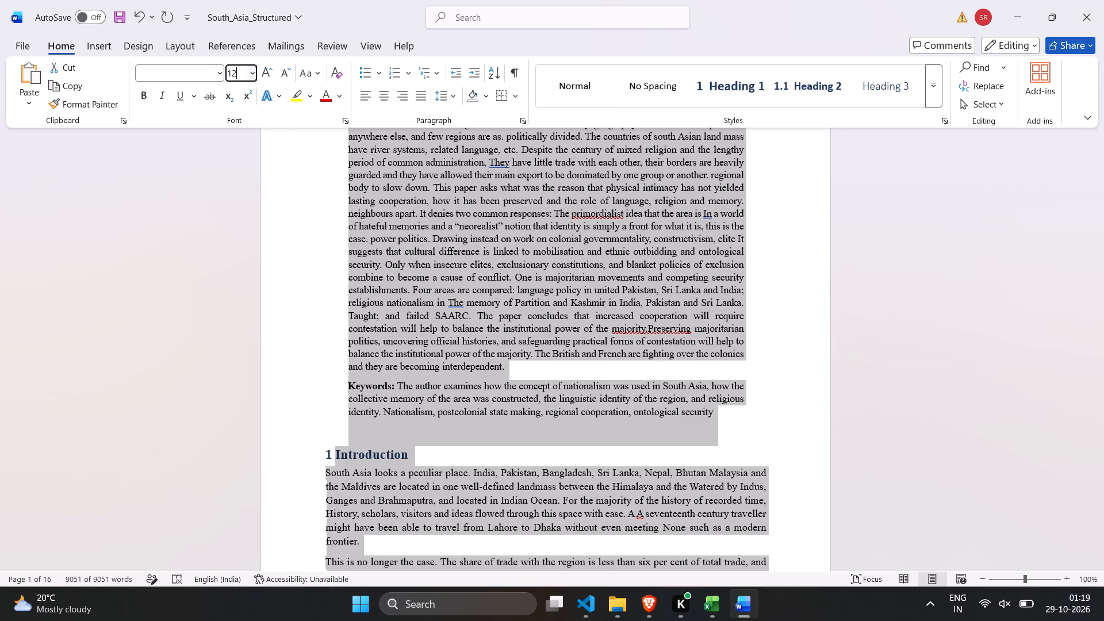
key("Return")
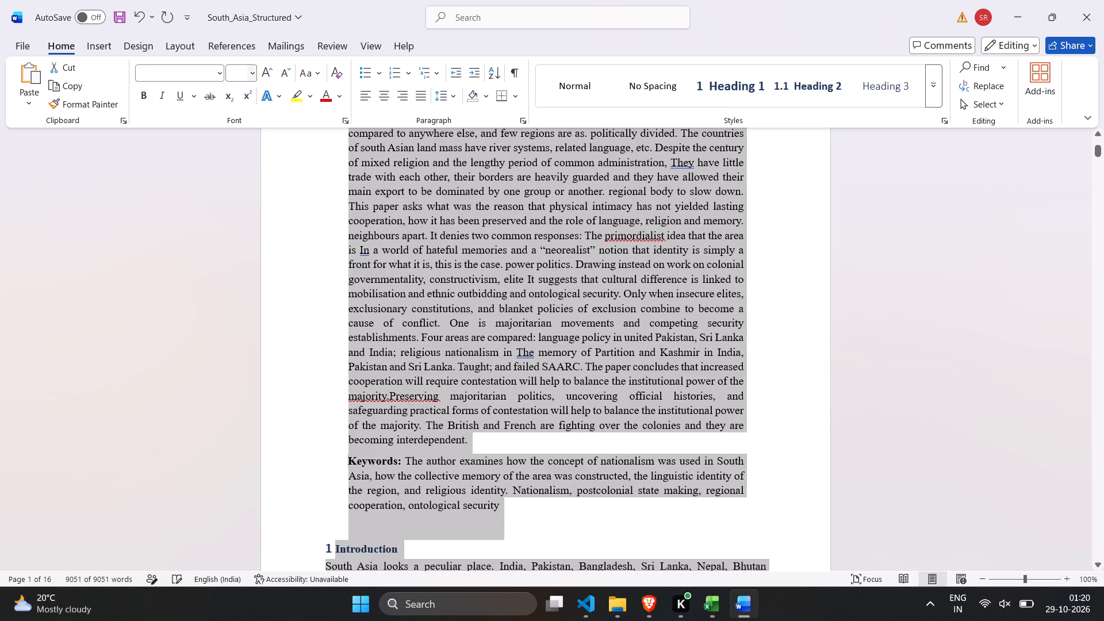
left_click(490, 285)
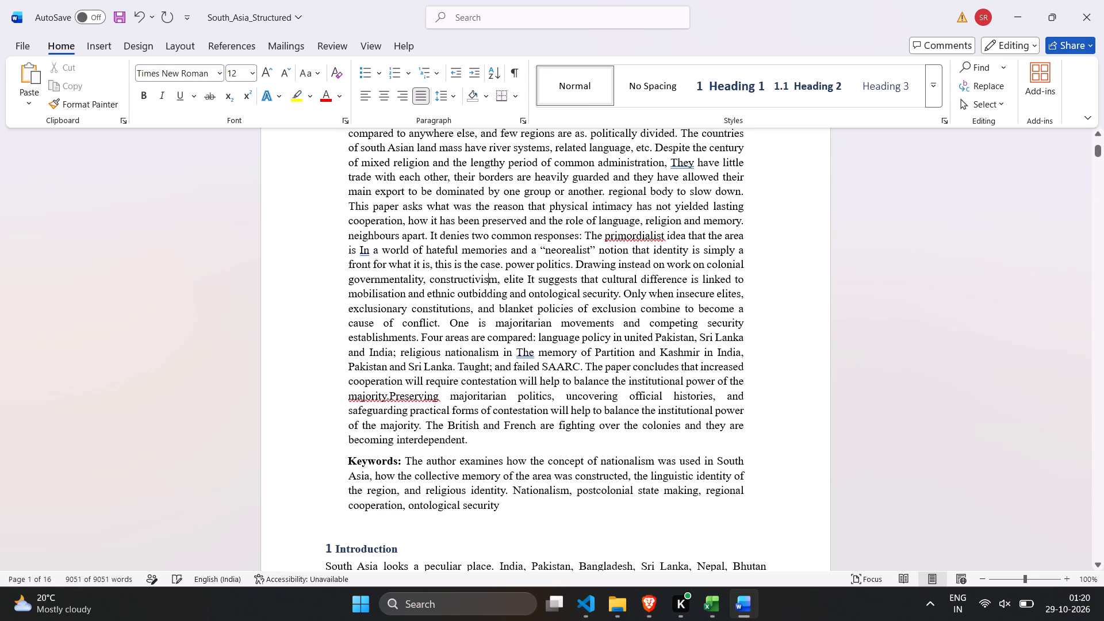
Set the line spacing of the entire document to 1.5.
left_click(457, 295)
key("ctrl+a")
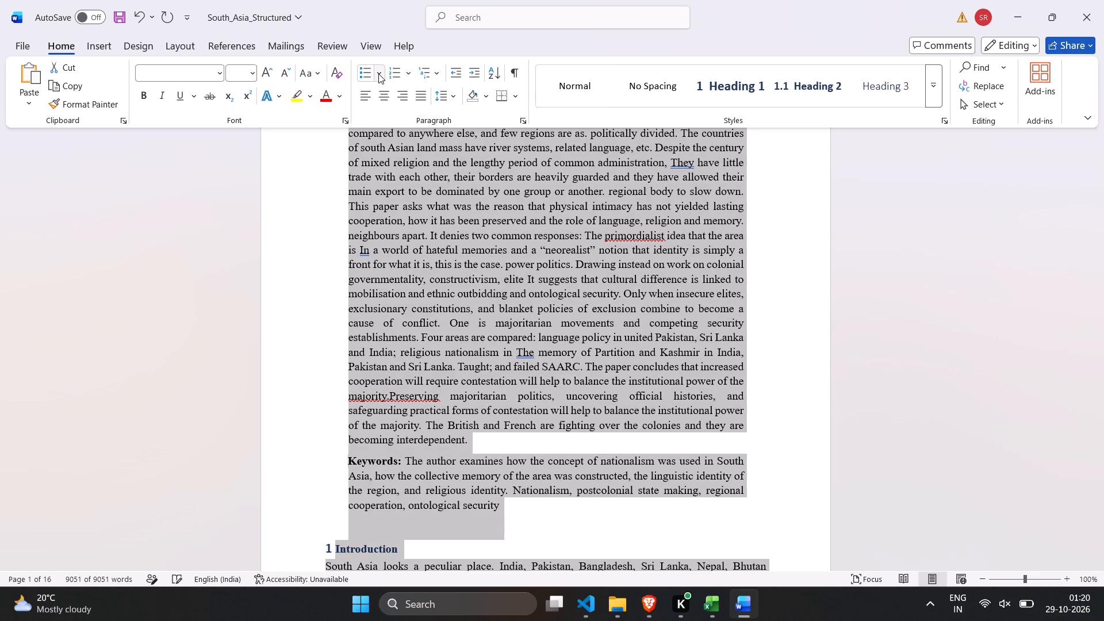
left_click(378, 74)
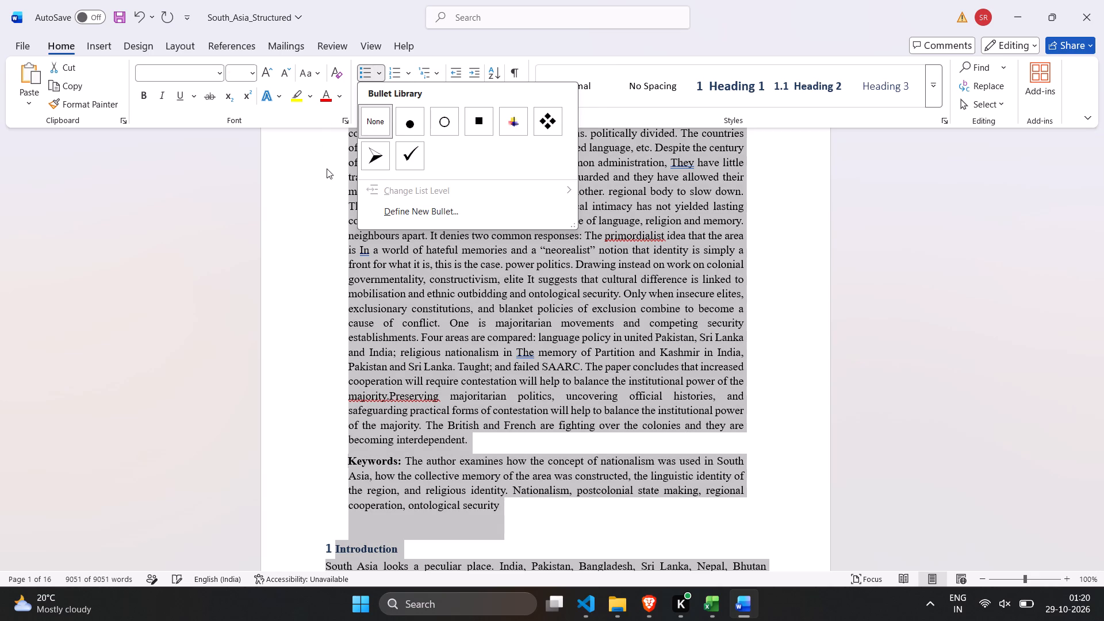
left_click(327, 168)
left_click(452, 94)
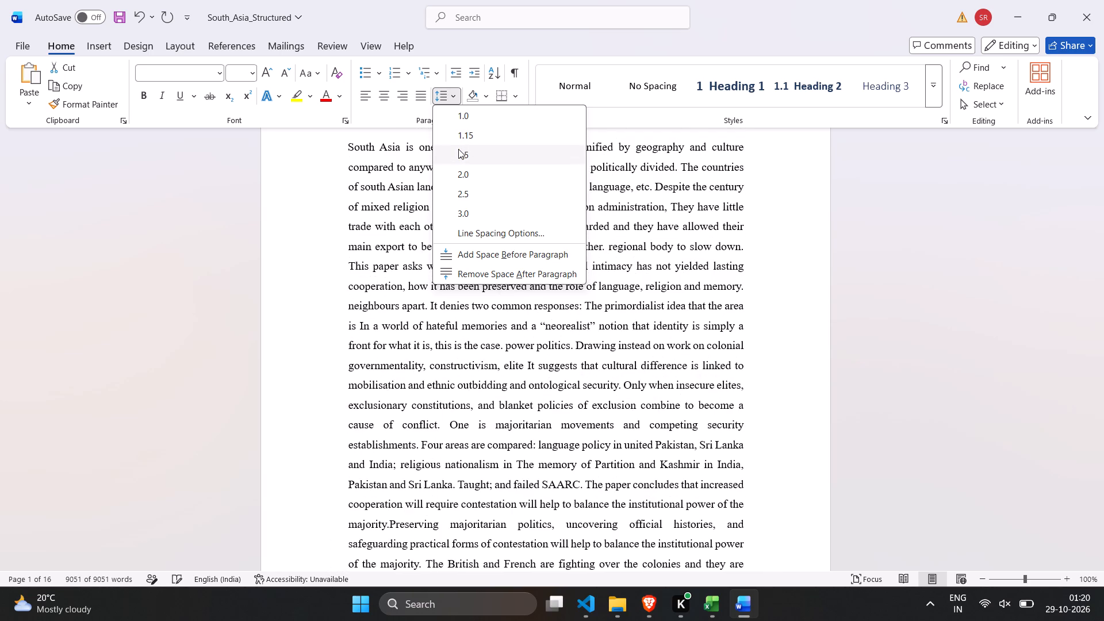
left_click(458, 149)
left_click(489, 240)
Examine the reformatted pages, from the title and abstract to the theoretical framework table, for layout problems such as broken lines.
scroll(489, 240, "up", 4)
scroll(489, 240, "down", 6)
scroll(489, 240, "up", 3)
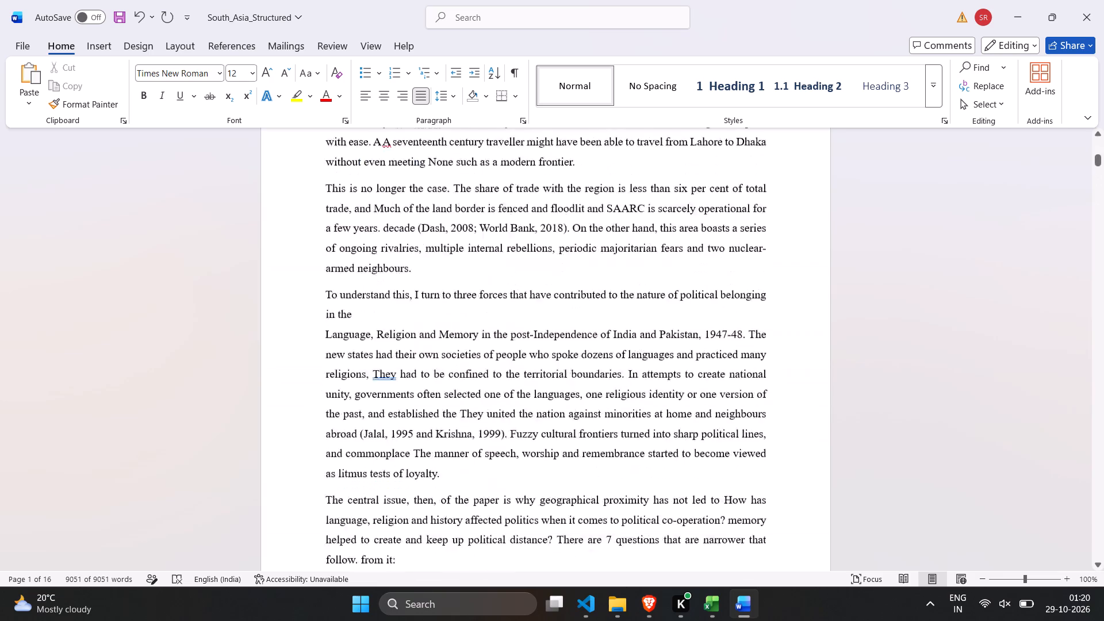
scroll(489, 240, "down", 6)
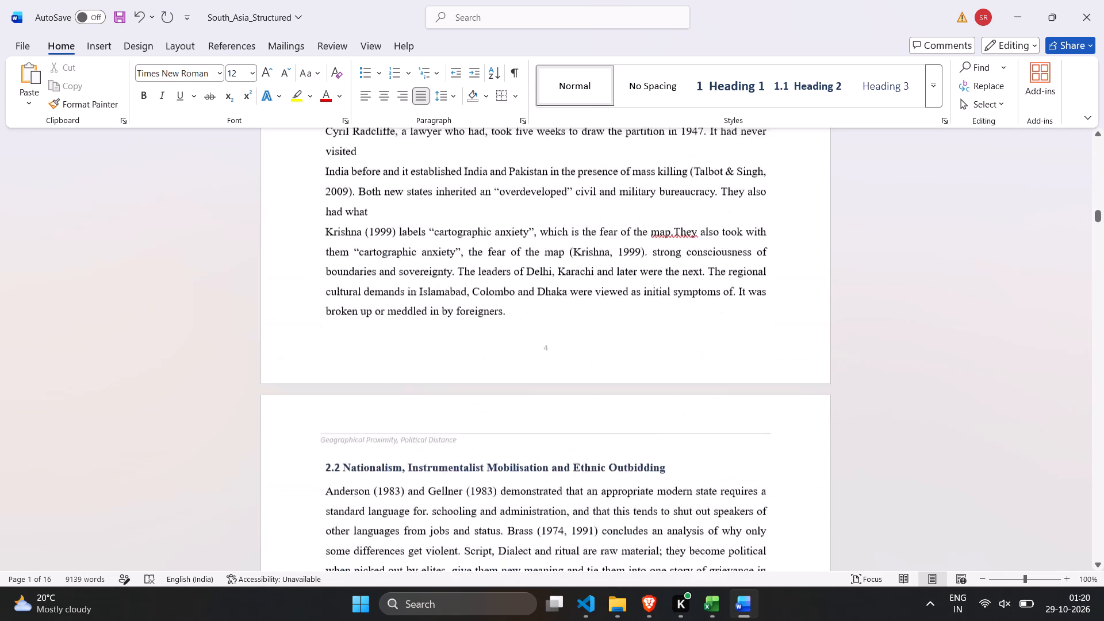
scroll(489, 240, "up", 3)
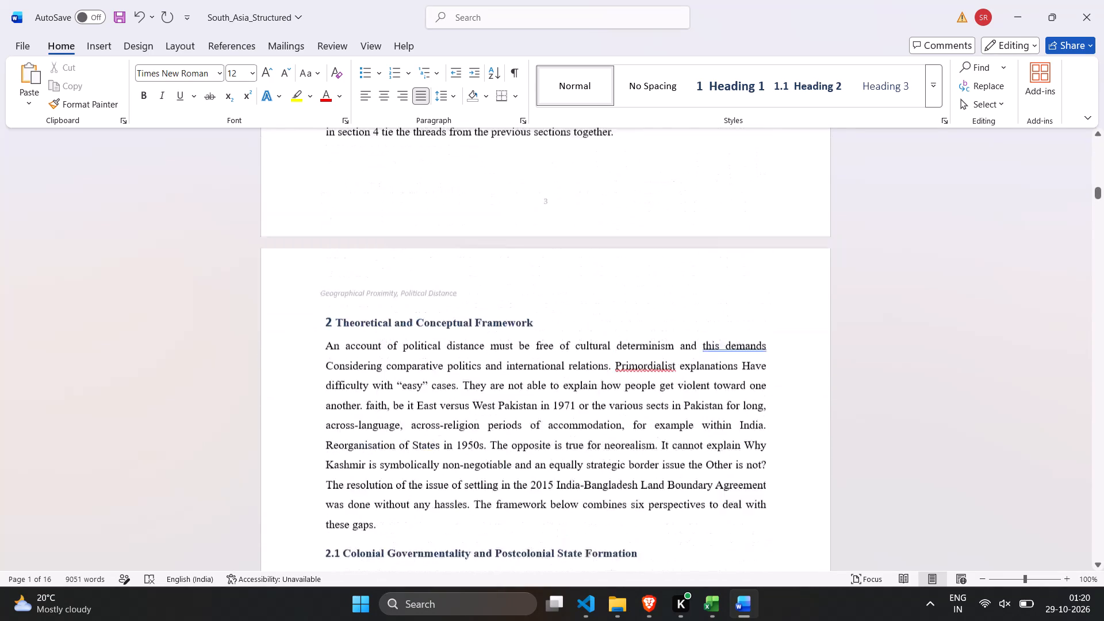
left_click(421, 406)
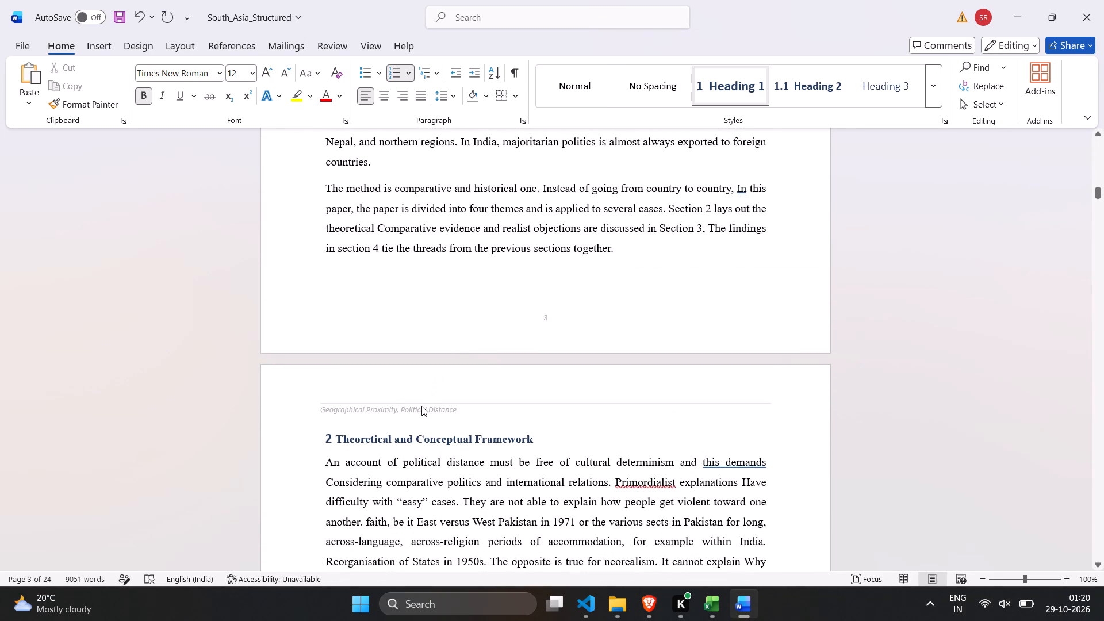
scroll(421, 406, "down", 4)
scroll(421, 406, "up", 1)
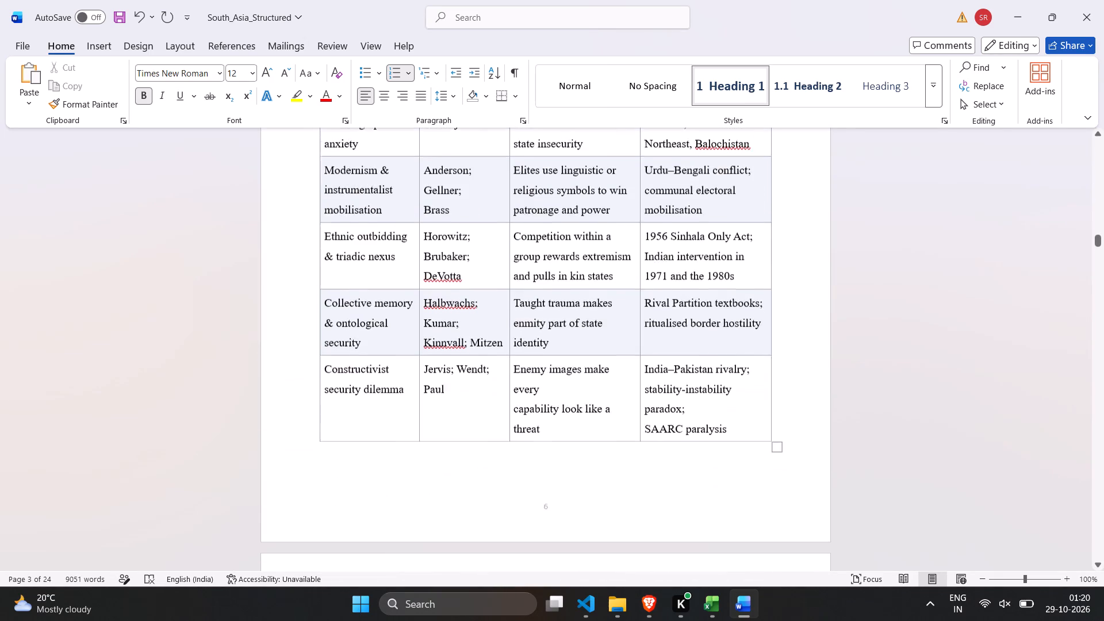
scroll(421, 406, "up", 7)
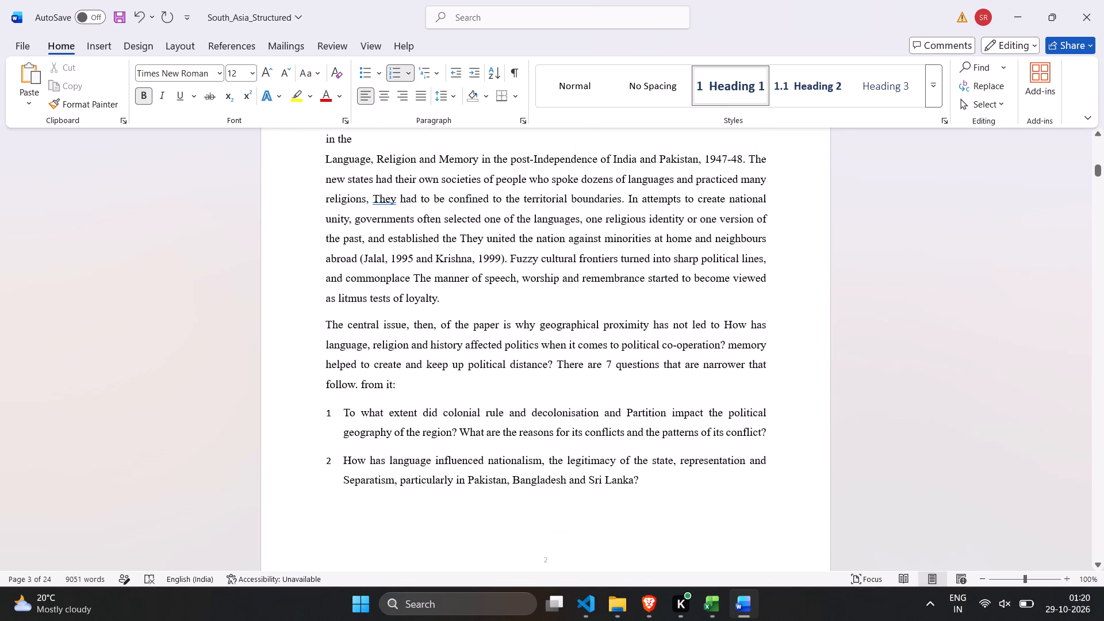
scroll(421, 406, "up", 3)
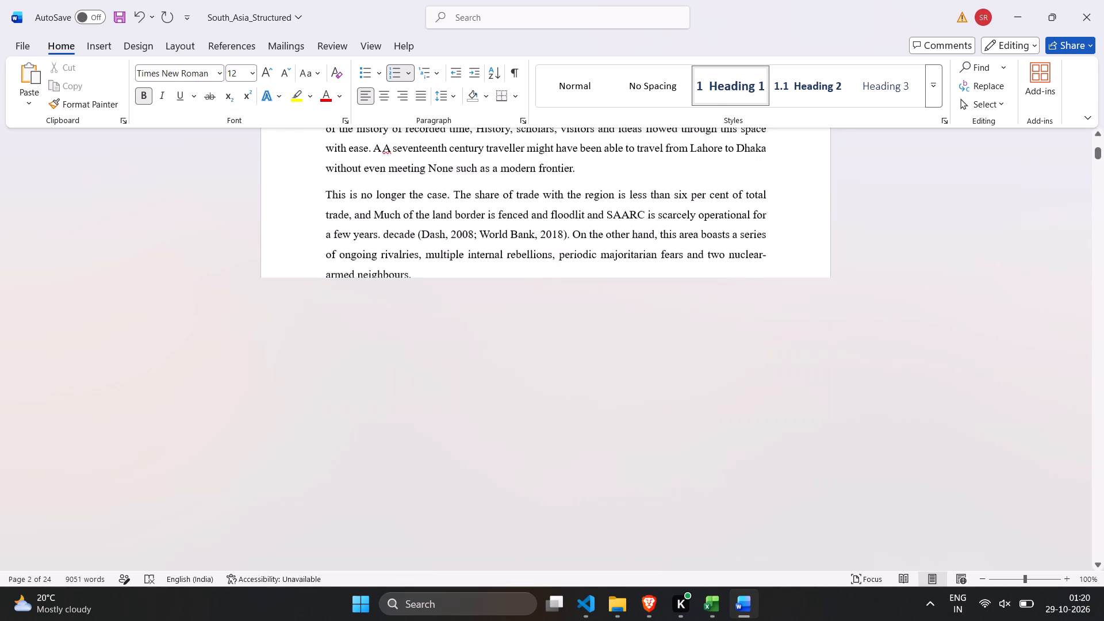
scroll(421, 406, "up", 4)
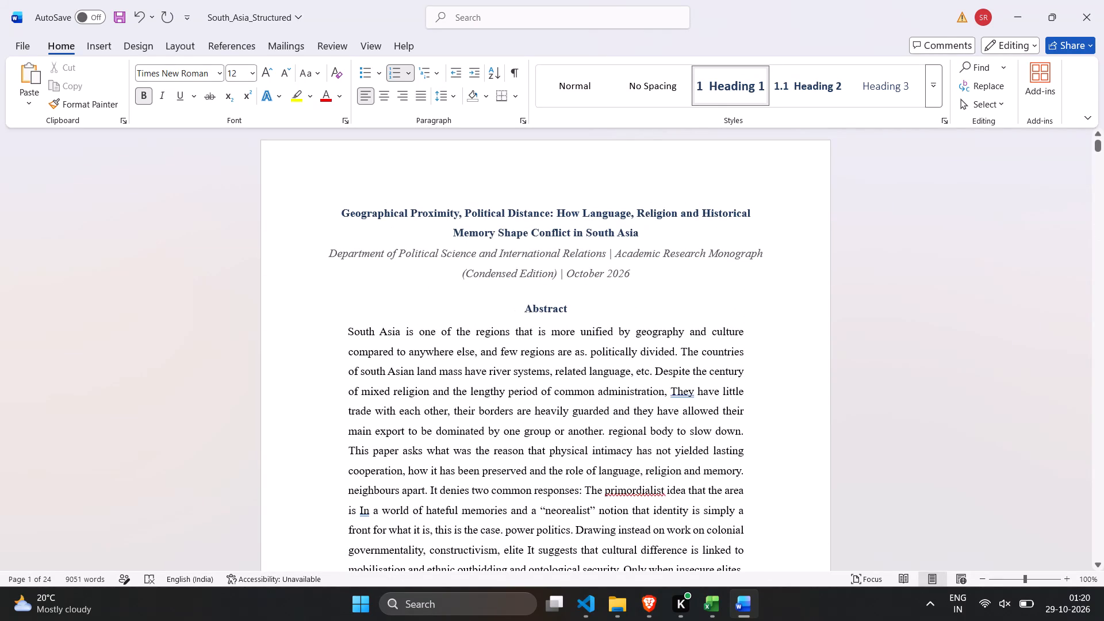
left_click(443, 236)
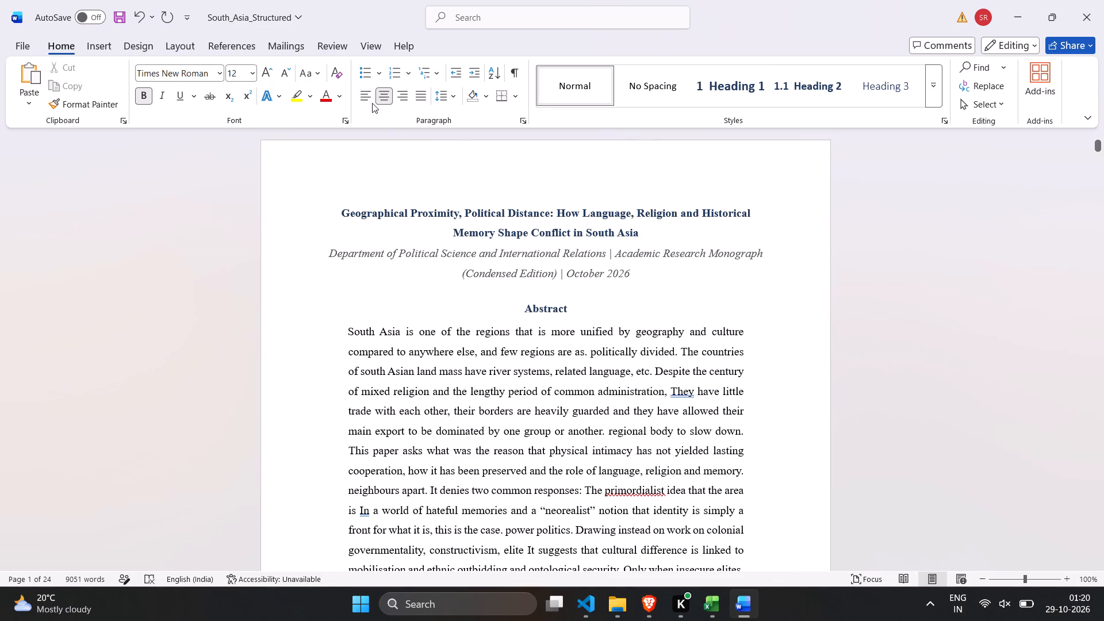
scroll(479, 231, "down", 2)
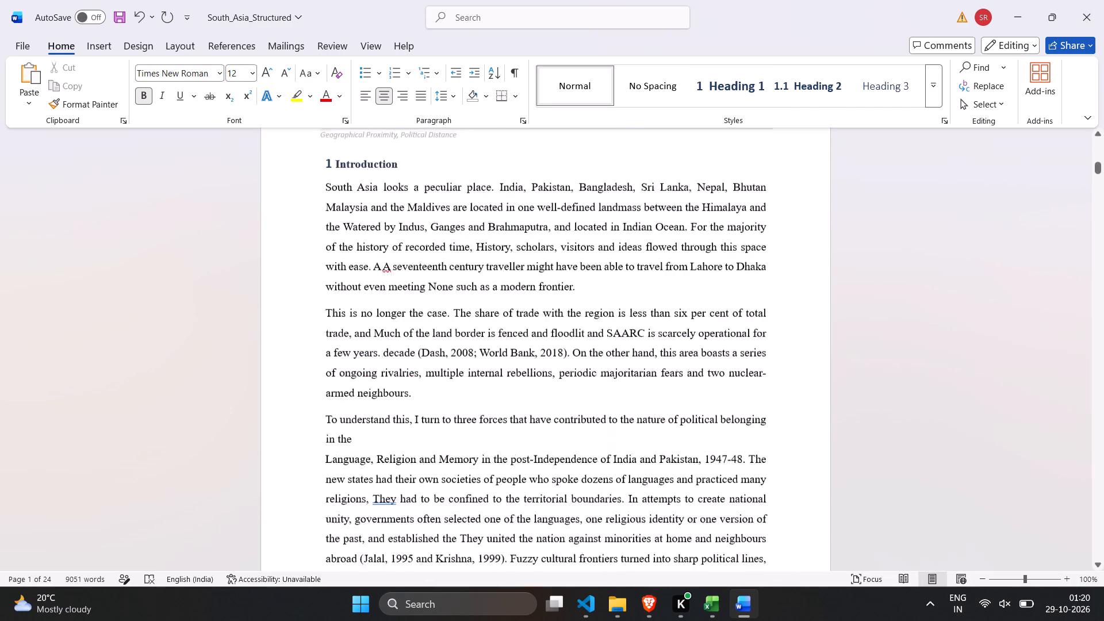
scroll(479, 231, "down", 1)
scroll(479, 231, "up", 2)
scroll(479, 231, "down", 3)
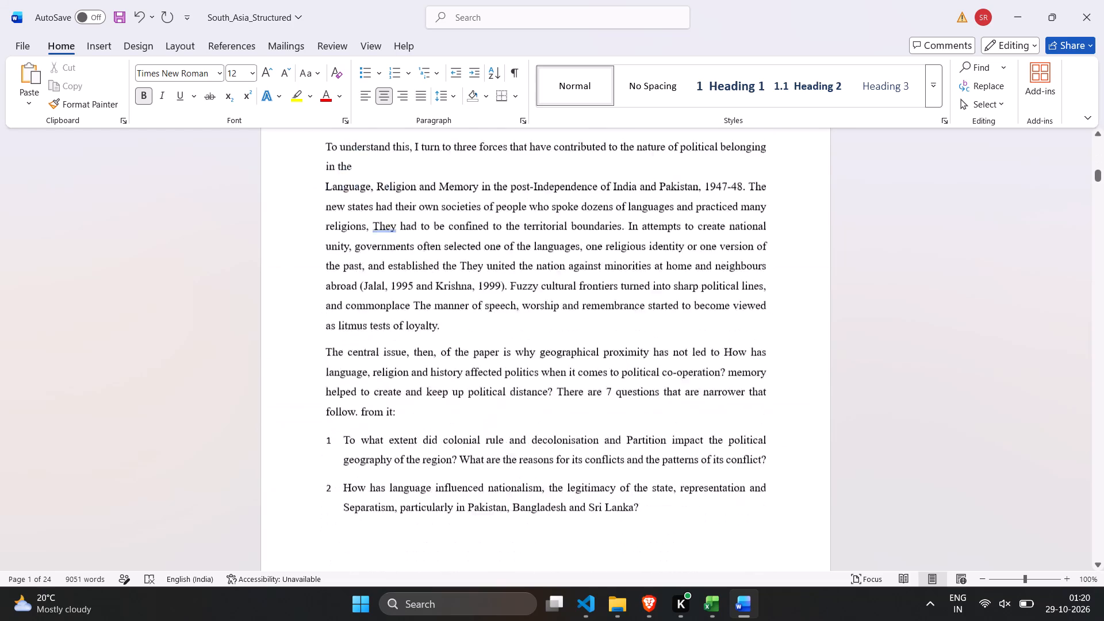
scroll(479, 231, "up", 1)
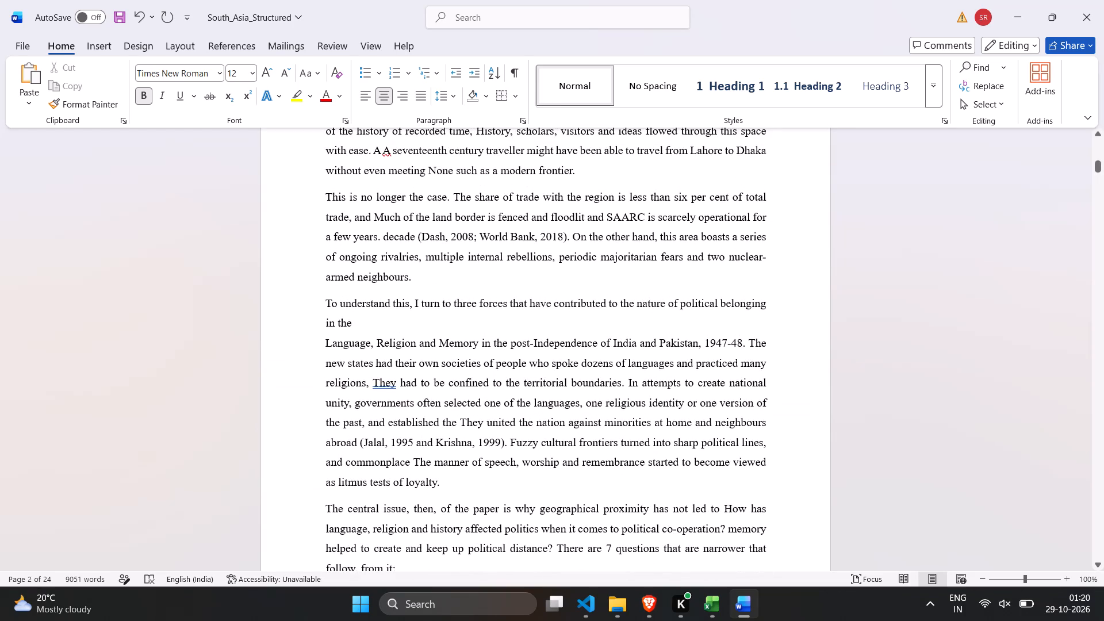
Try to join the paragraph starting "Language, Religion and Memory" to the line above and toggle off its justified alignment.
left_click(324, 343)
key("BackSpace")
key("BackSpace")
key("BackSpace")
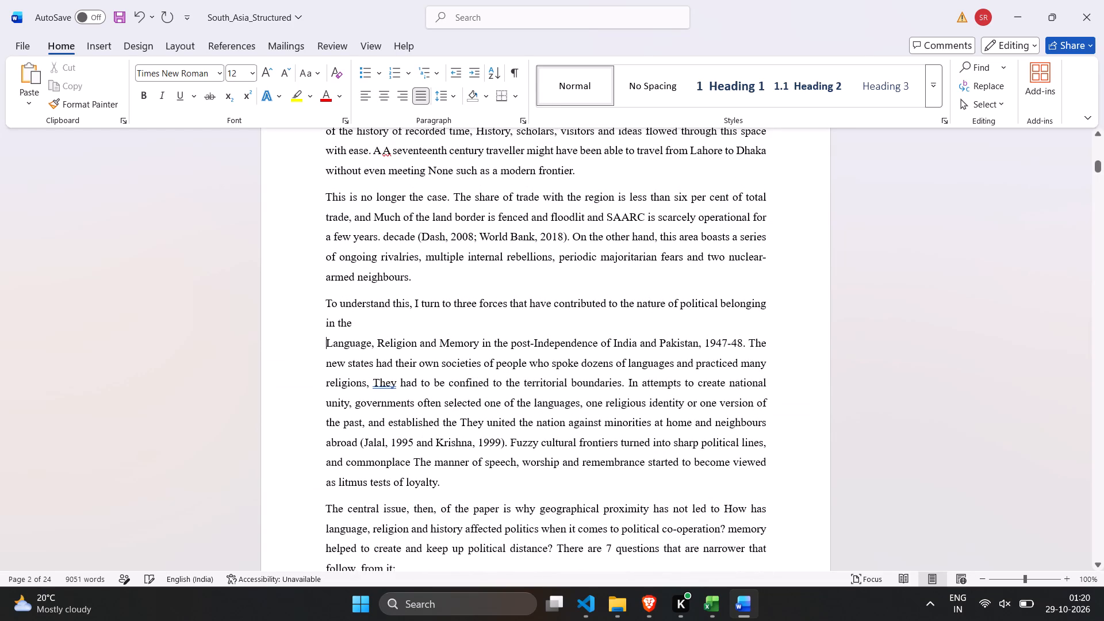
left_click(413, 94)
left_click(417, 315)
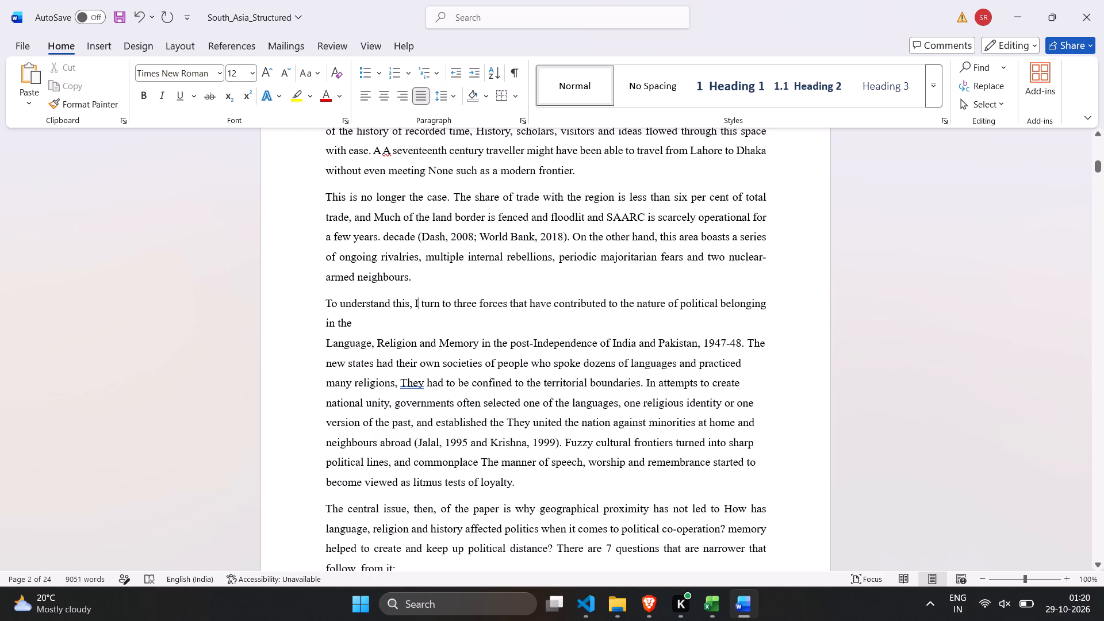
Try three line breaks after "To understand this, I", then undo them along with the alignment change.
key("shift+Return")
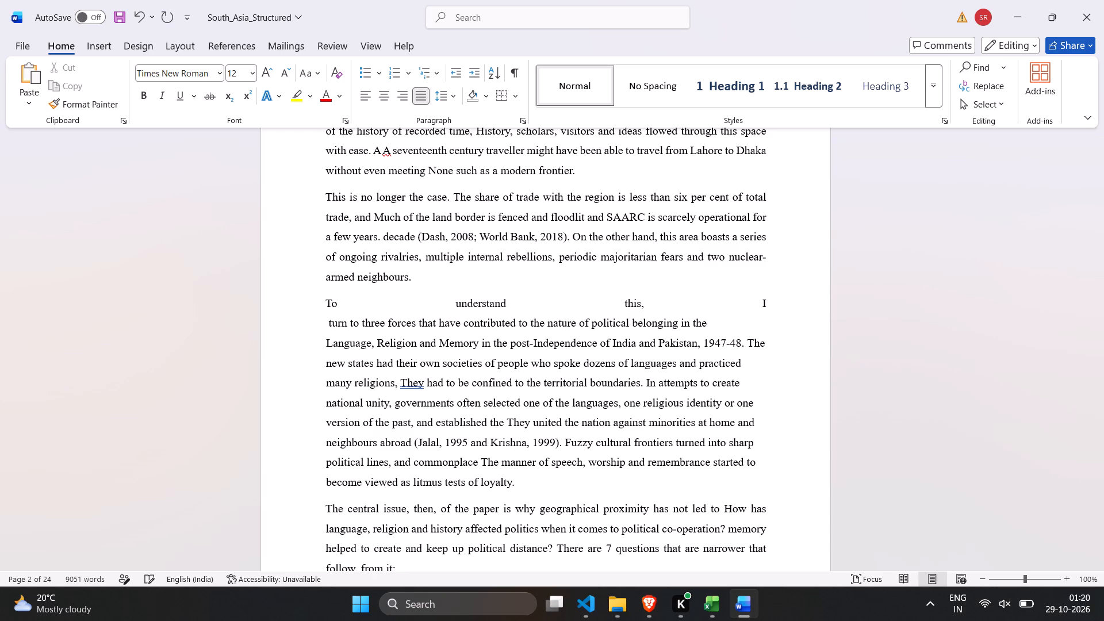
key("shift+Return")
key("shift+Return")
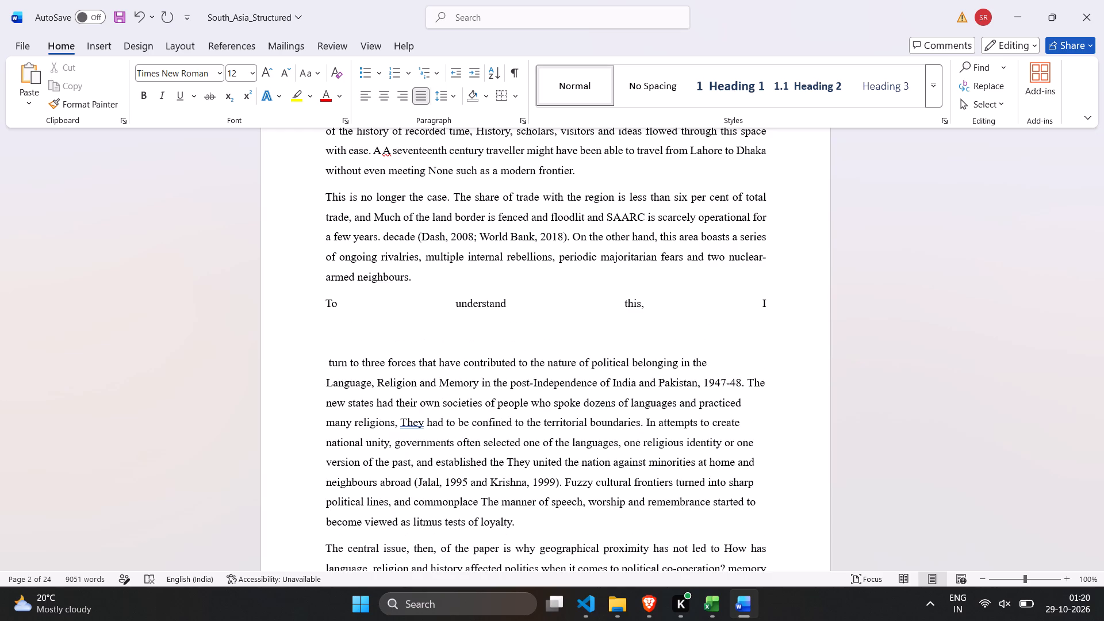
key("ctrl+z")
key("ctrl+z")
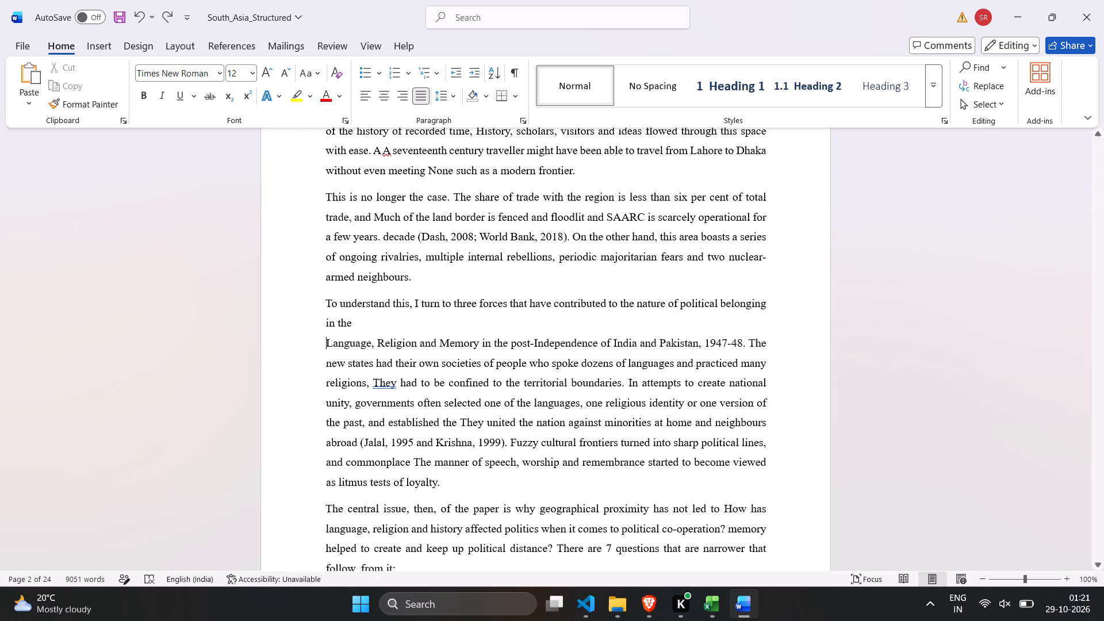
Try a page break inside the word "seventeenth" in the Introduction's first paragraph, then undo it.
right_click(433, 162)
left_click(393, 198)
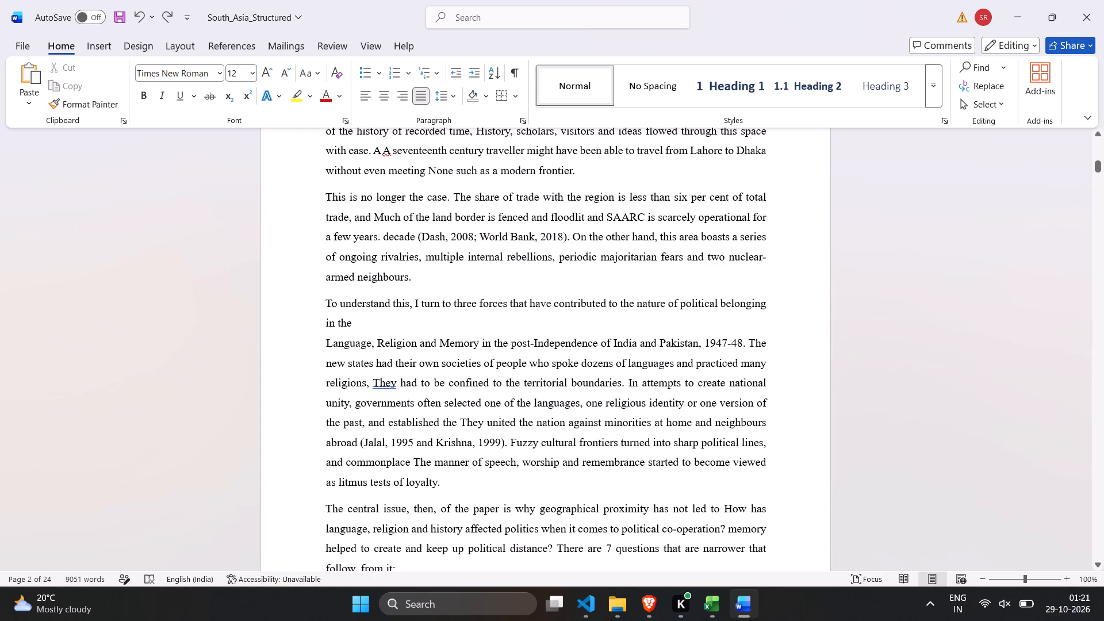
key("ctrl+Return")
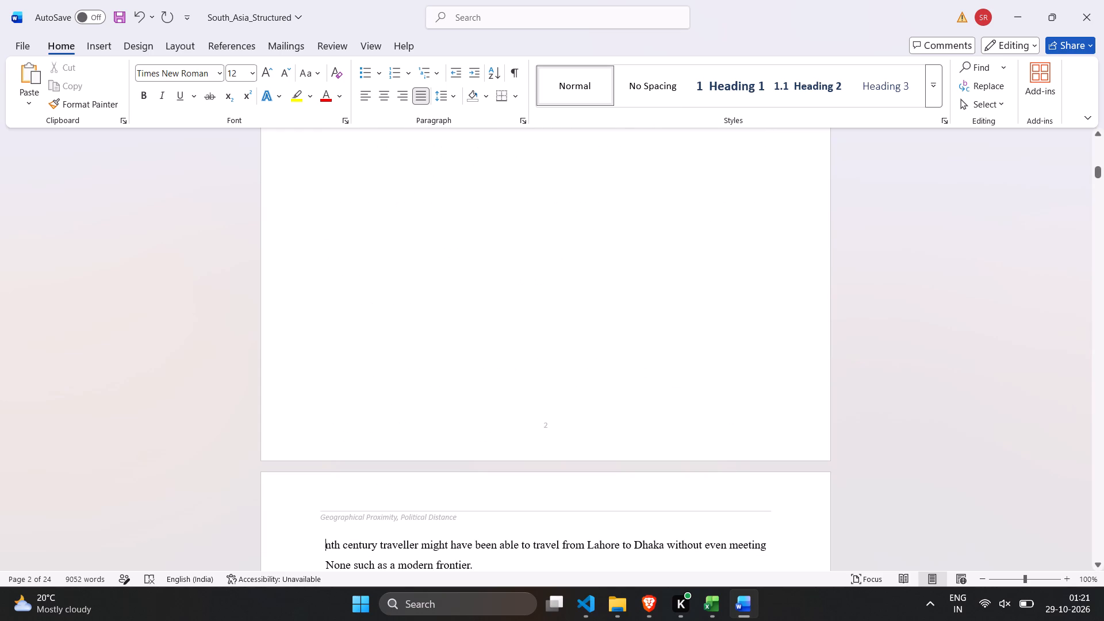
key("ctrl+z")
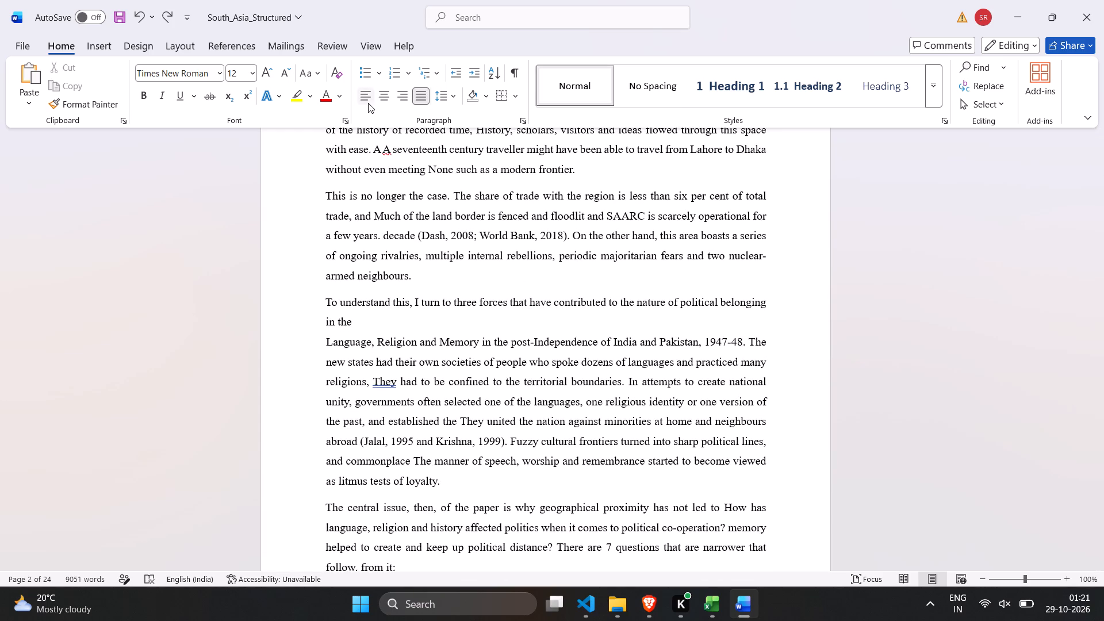
Show formatting marks and replace the stray paragraph mark after "political belonging in the" with a space, joining it to "Language, Religion and Memory".
left_click(515, 67)
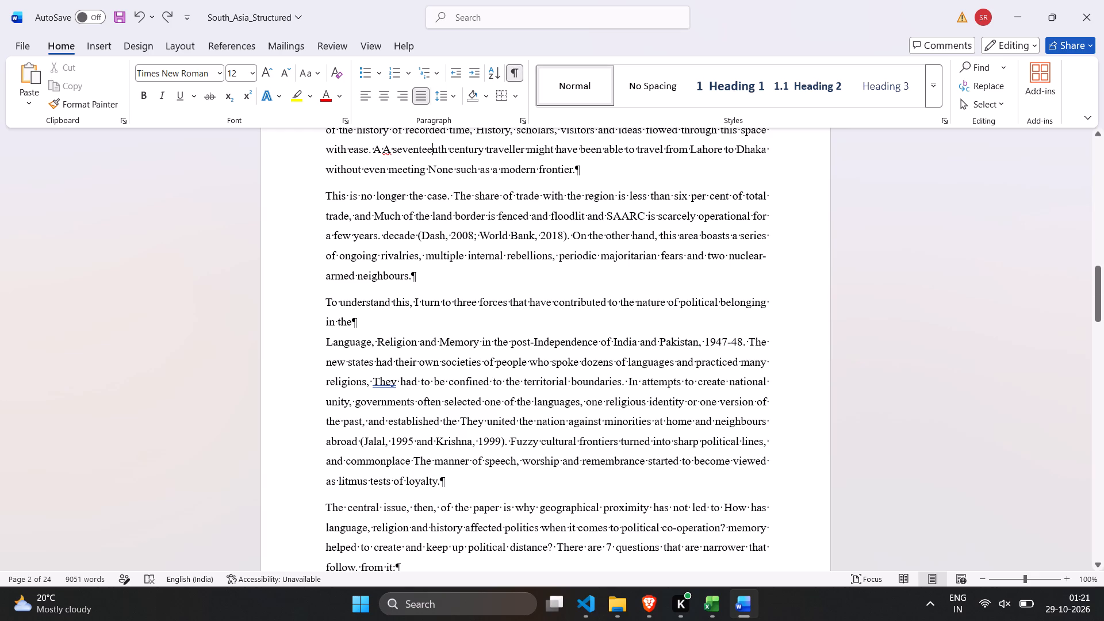
left_click(357, 321)
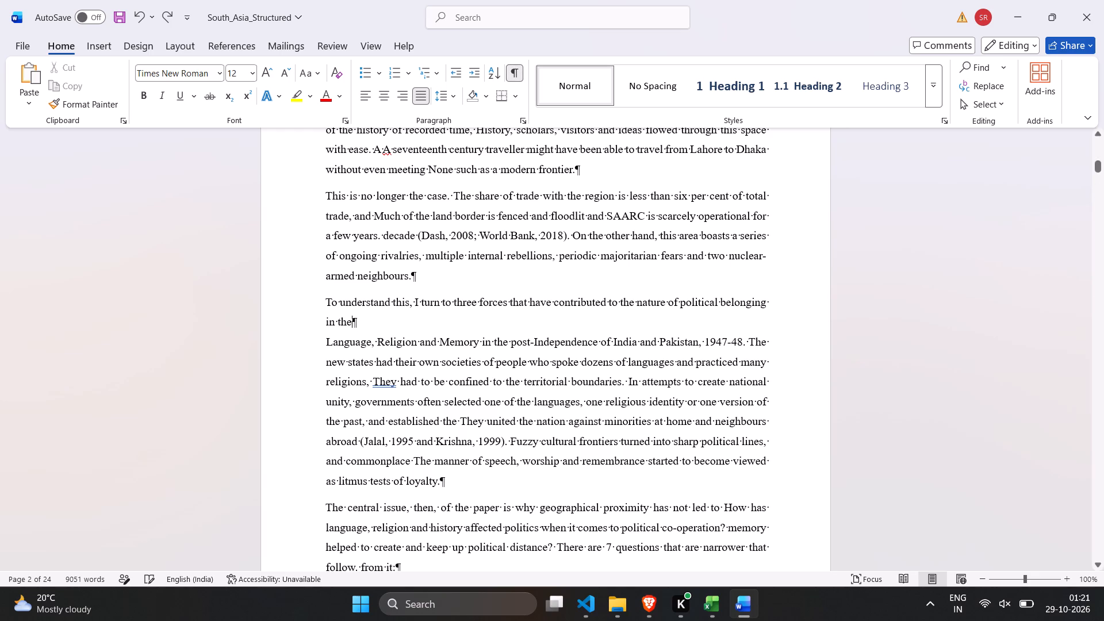
key("Delete")
key("space")
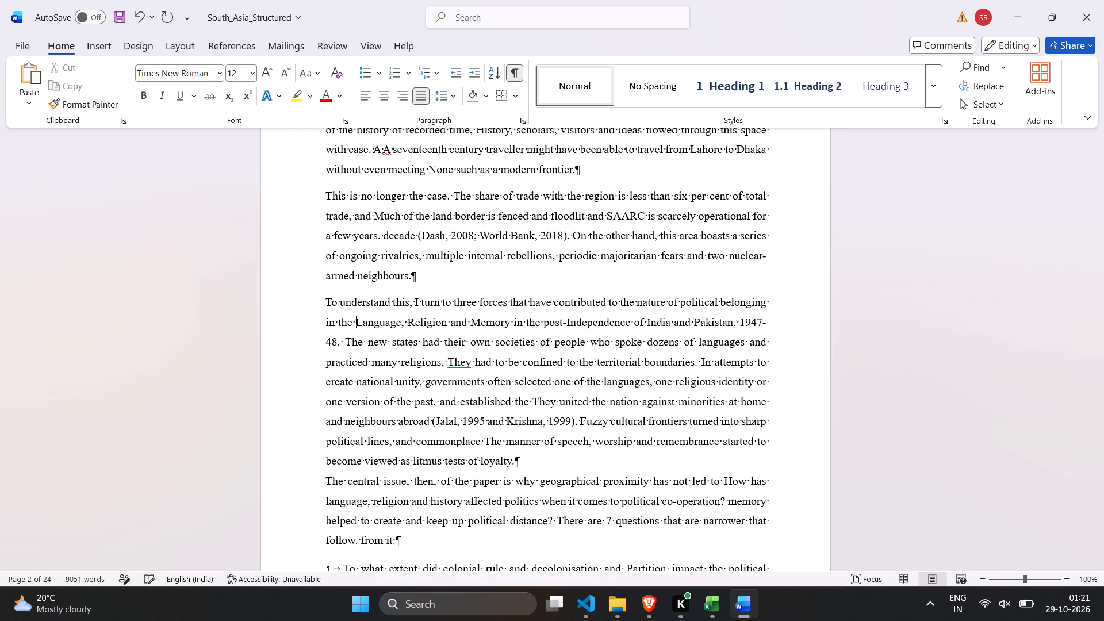
Hide the formatting marks and check the line spacing applied to the Introduction's opening paragraphs.
left_click(515, 72)
scroll(448, 262, "up", 5)
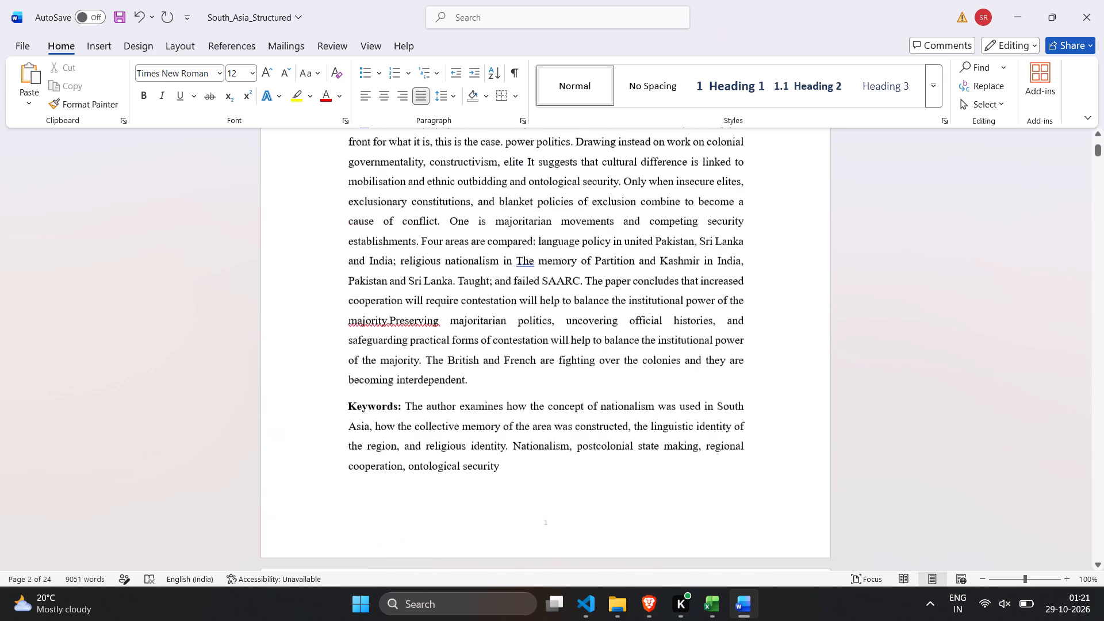
scroll(448, 262, "up", 1)
scroll(448, 262, "down", 2)
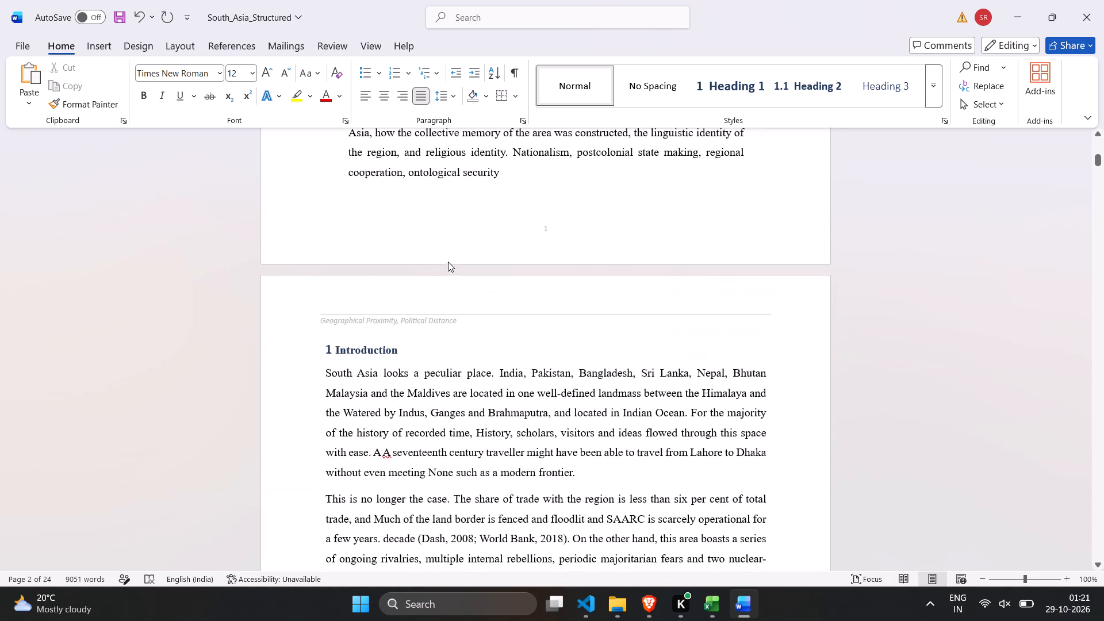
left_click(446, 415)
key("ctrl+a")
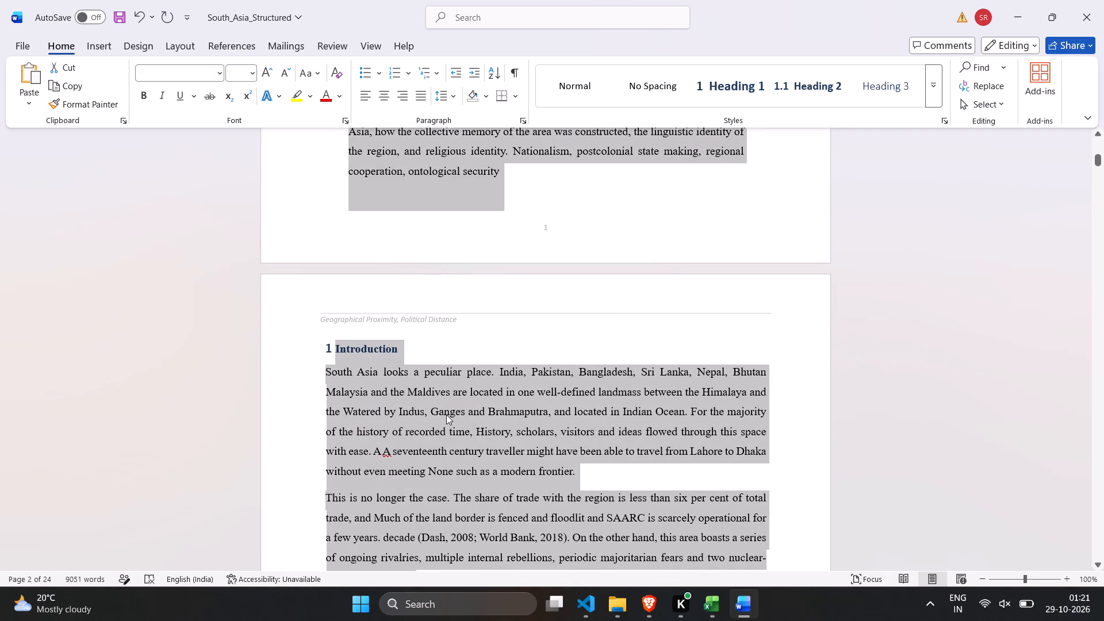
left_click(450, 99)
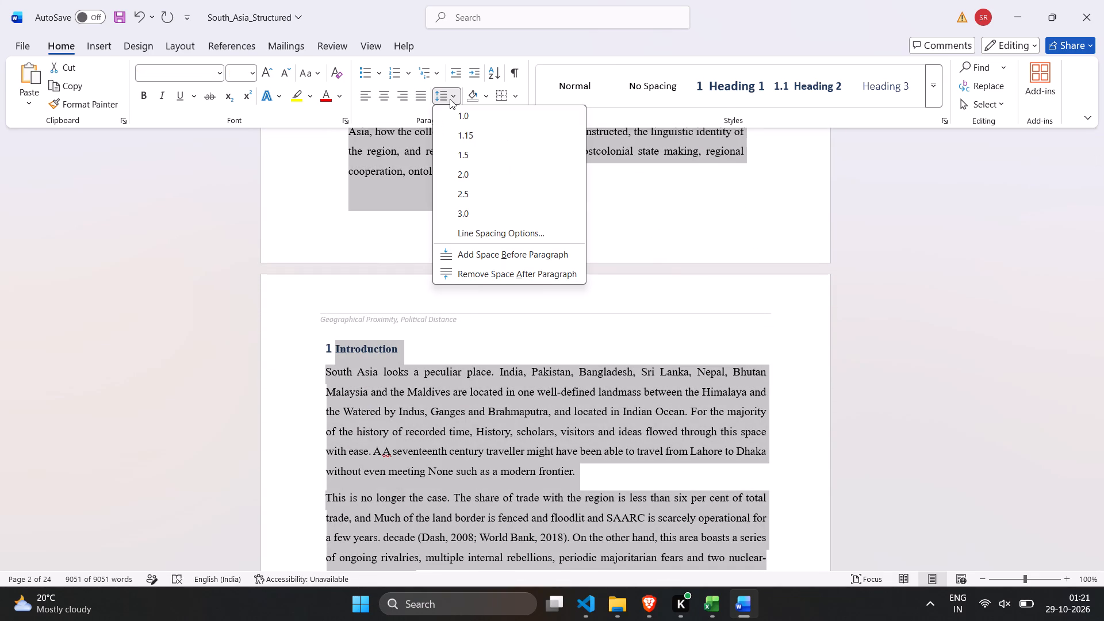
left_click(471, 405)
left_click(437, 426)
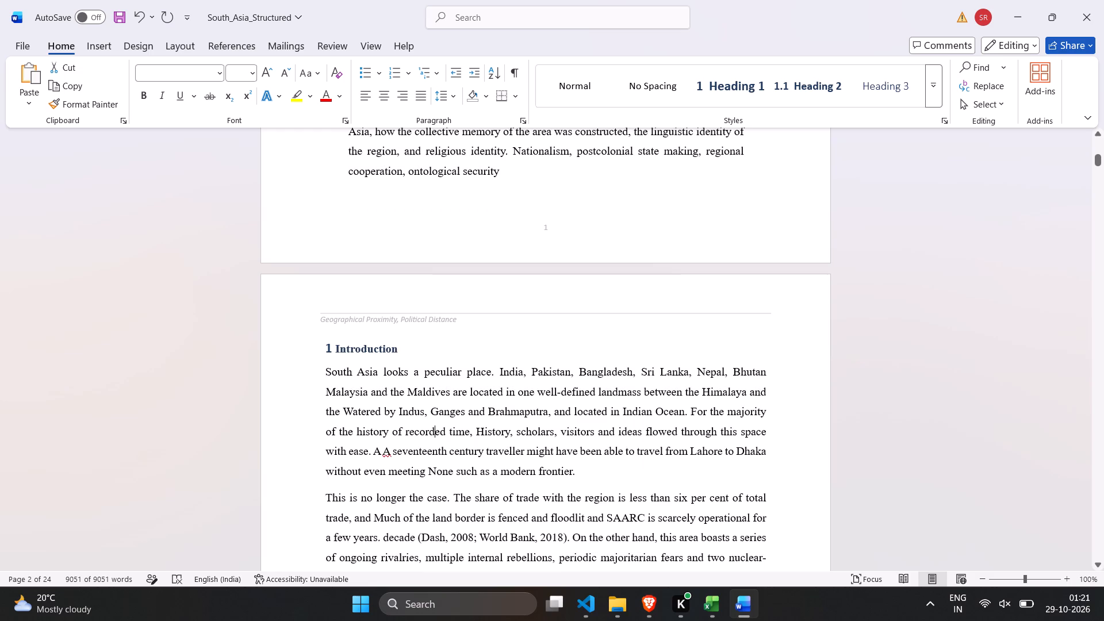
left_click(437, 426)
left_click_drag(437, 426, 555, 494)
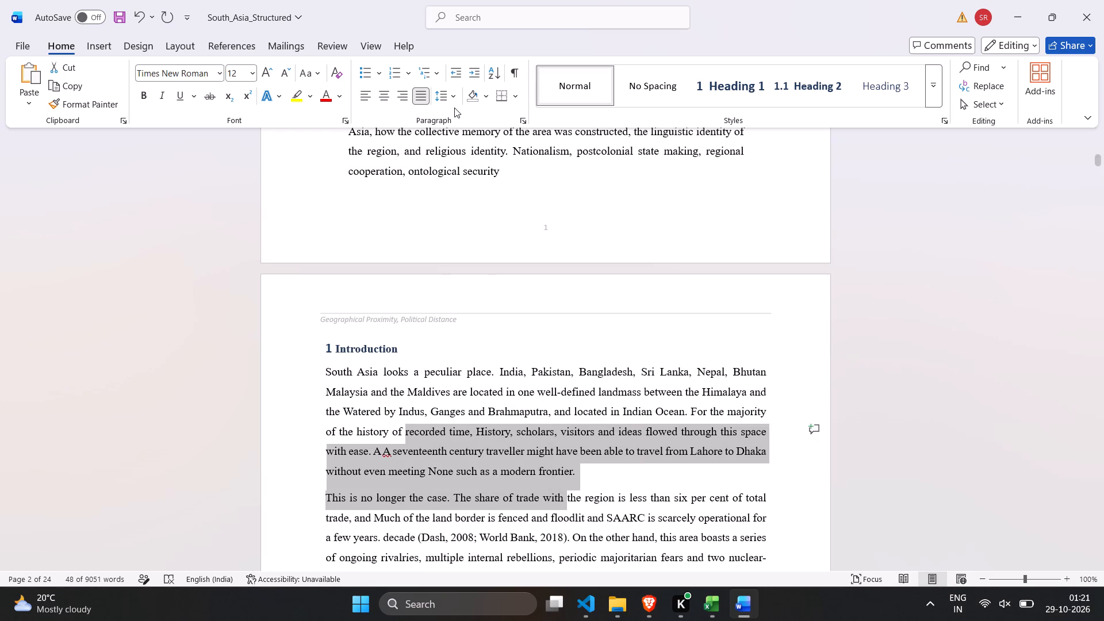
left_click(454, 99)
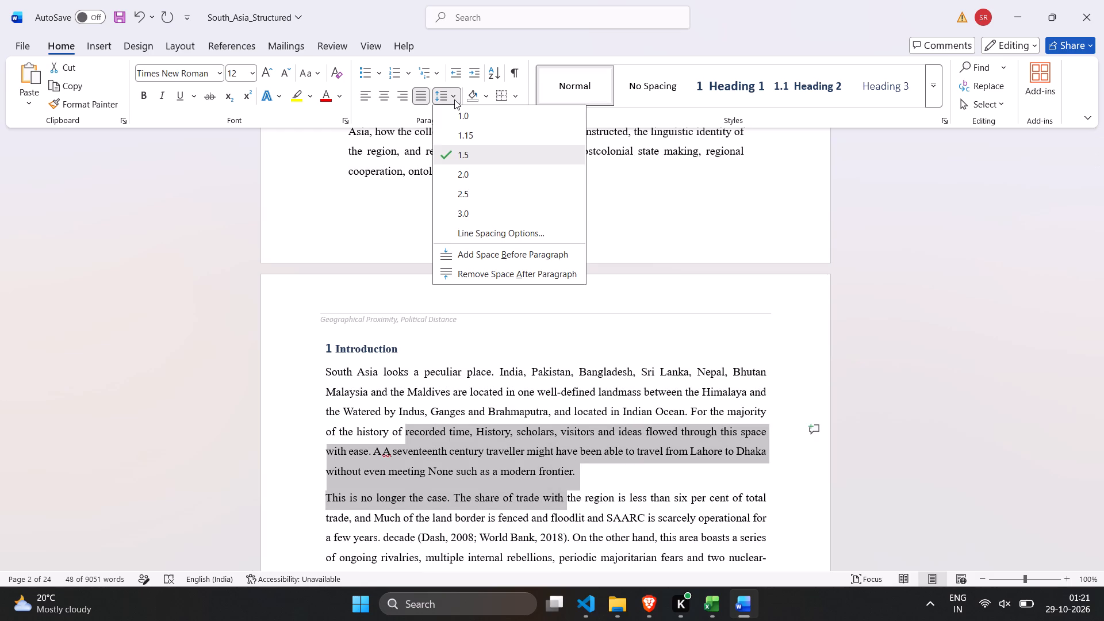
left_click(539, 359)
Insert "our" at the stray "y" that opens the paragraph "y argument is that being close" below question 7.
scroll(539, 359, "down", 1)
left_click(539, 359)
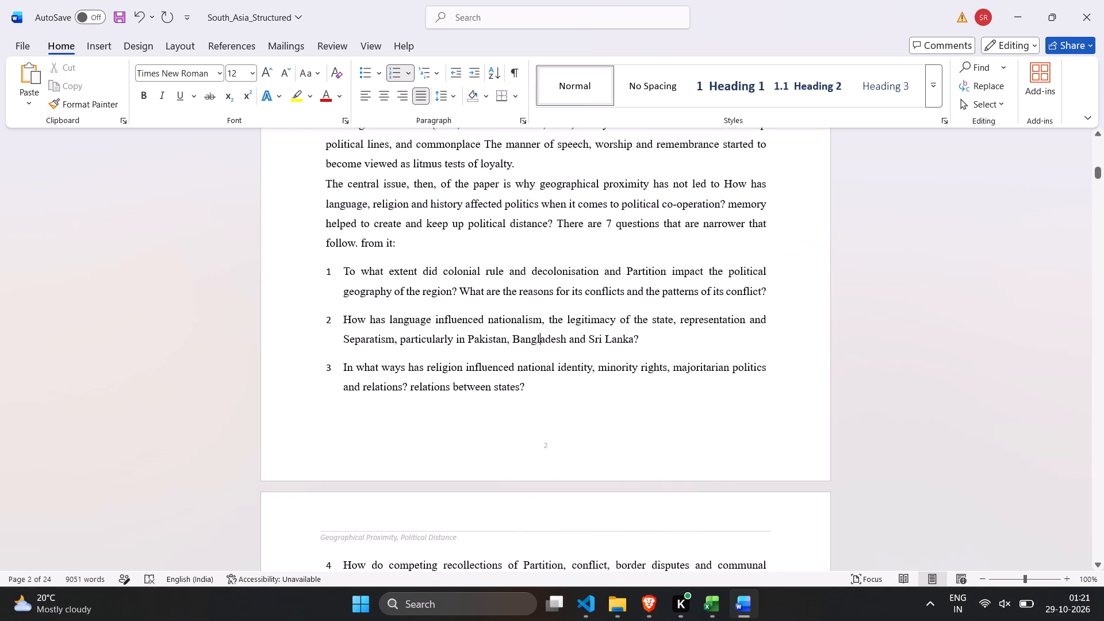
scroll(539, 359, "up", 1)
scroll(539, 359, "down", 2)
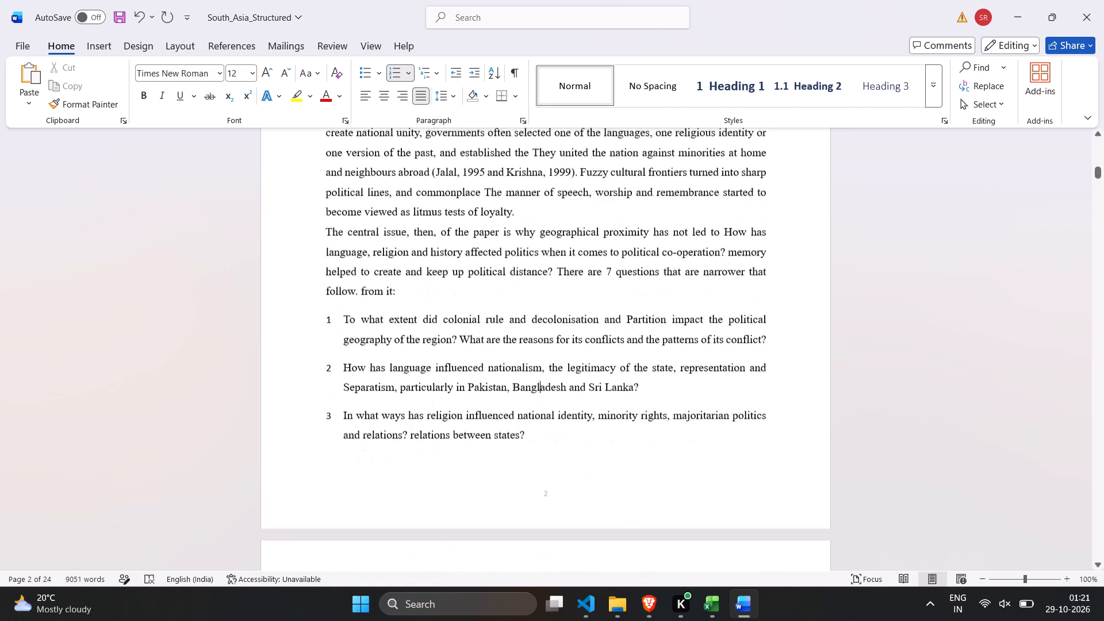
scroll(539, 359, "down", 3)
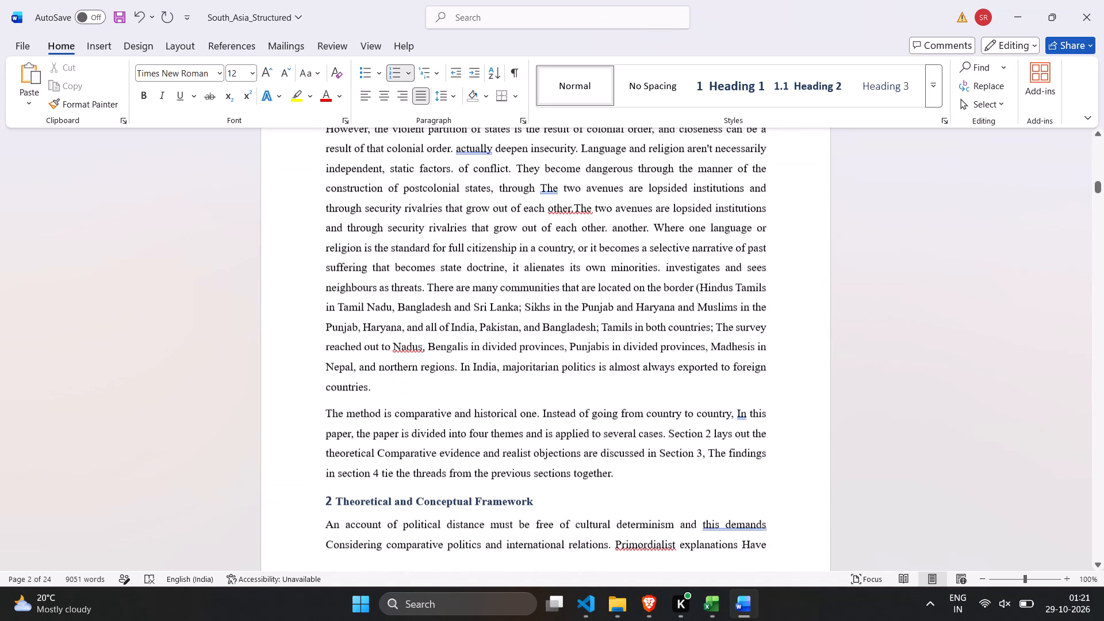
scroll(539, 359, "up", 1)
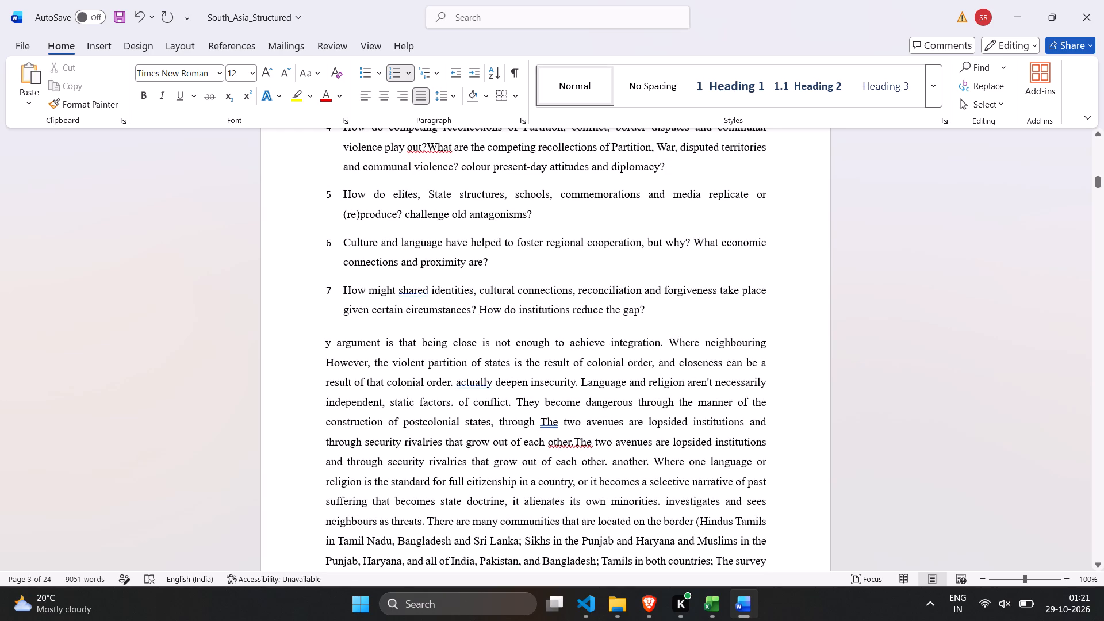
left_click(329, 343)
type("our")
Show formatting marks and, in section 2.1's Cyril Radcliffe paragraph, replace the paragraph mark after "visited" with a space.
scroll(388, 359, "down", 1)
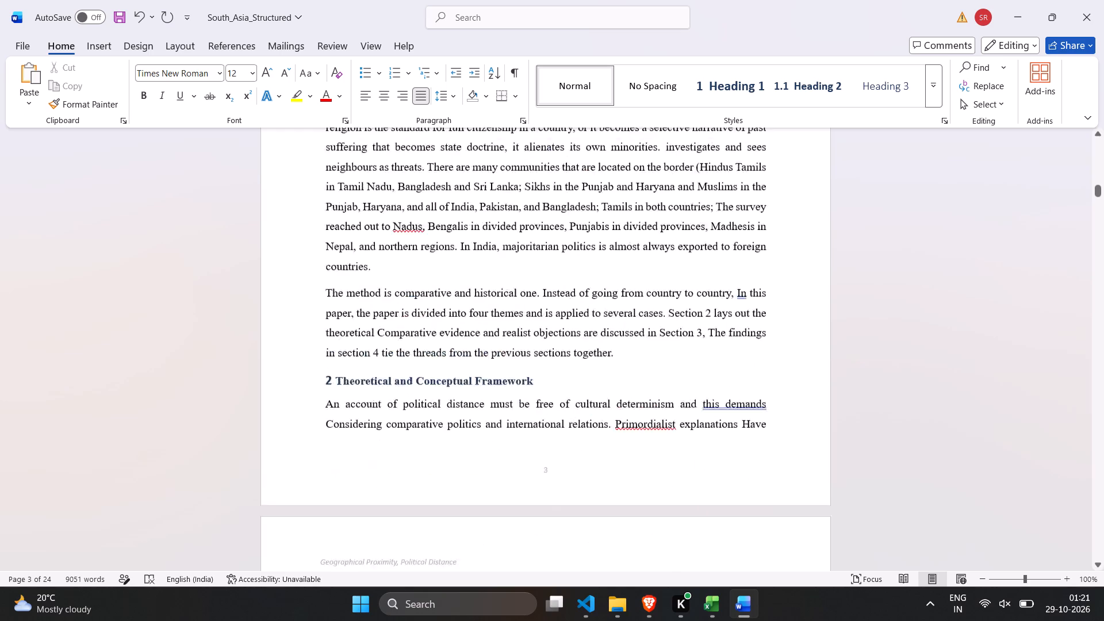
scroll(388, 359, "down", 2)
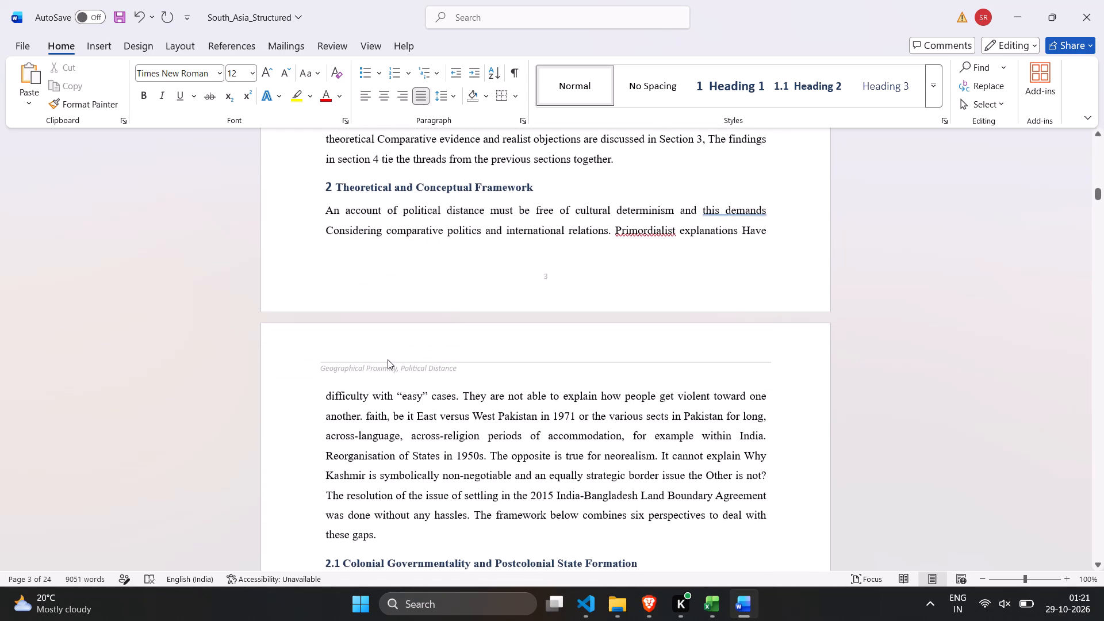
scroll(388, 359, "down", 2)
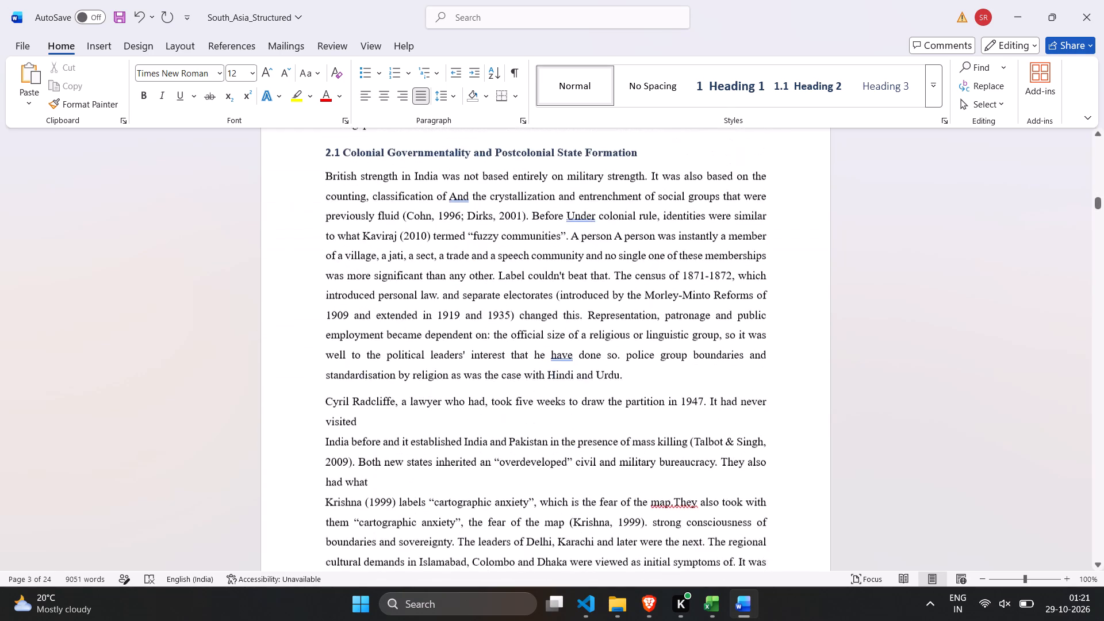
scroll(388, 359, "down", 1)
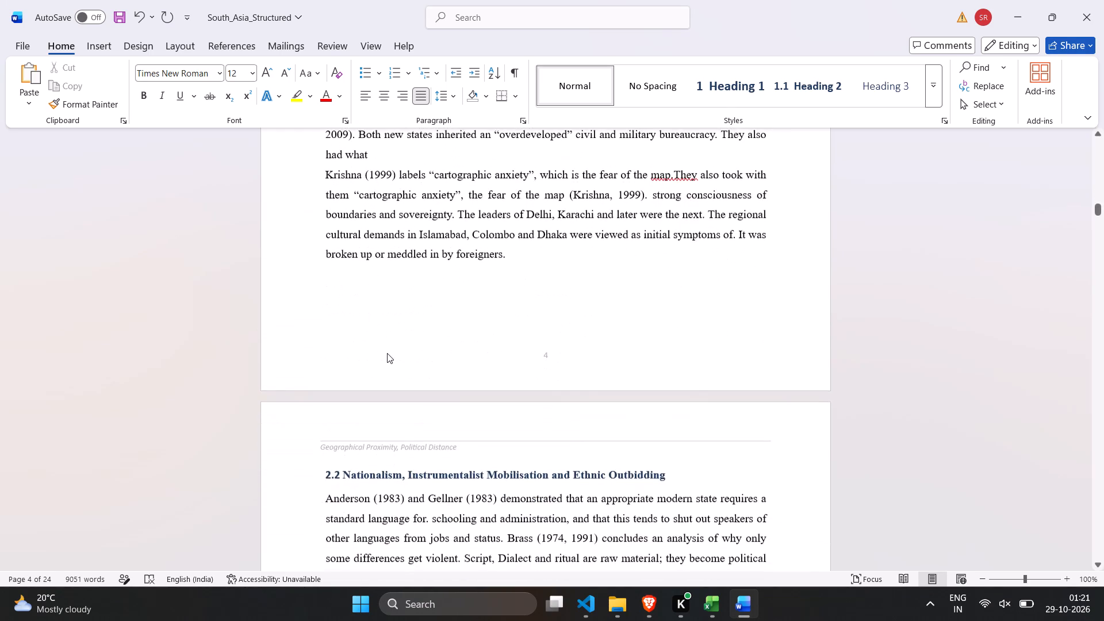
scroll(387, 353, "up", 3)
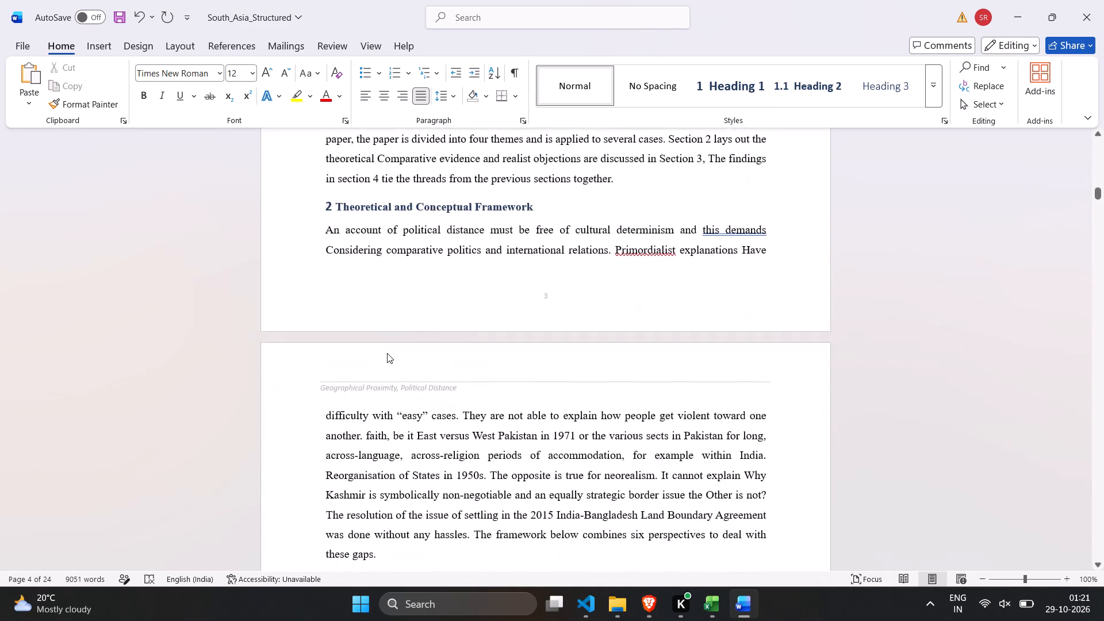
scroll(387, 353, "down", 2)
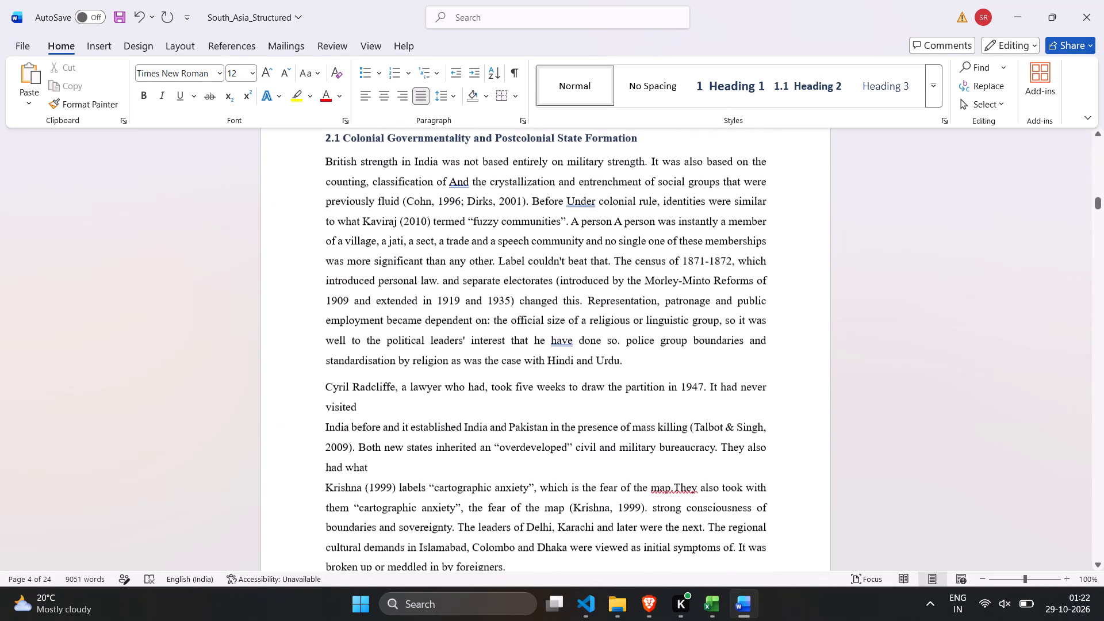
left_click(519, 72)
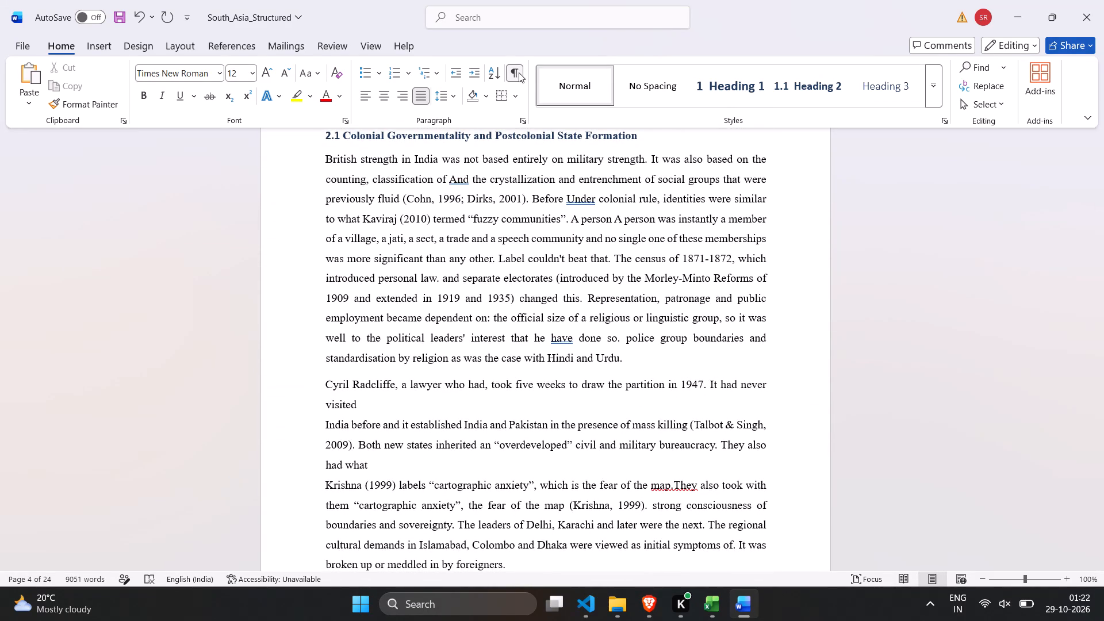
left_click(325, 424)
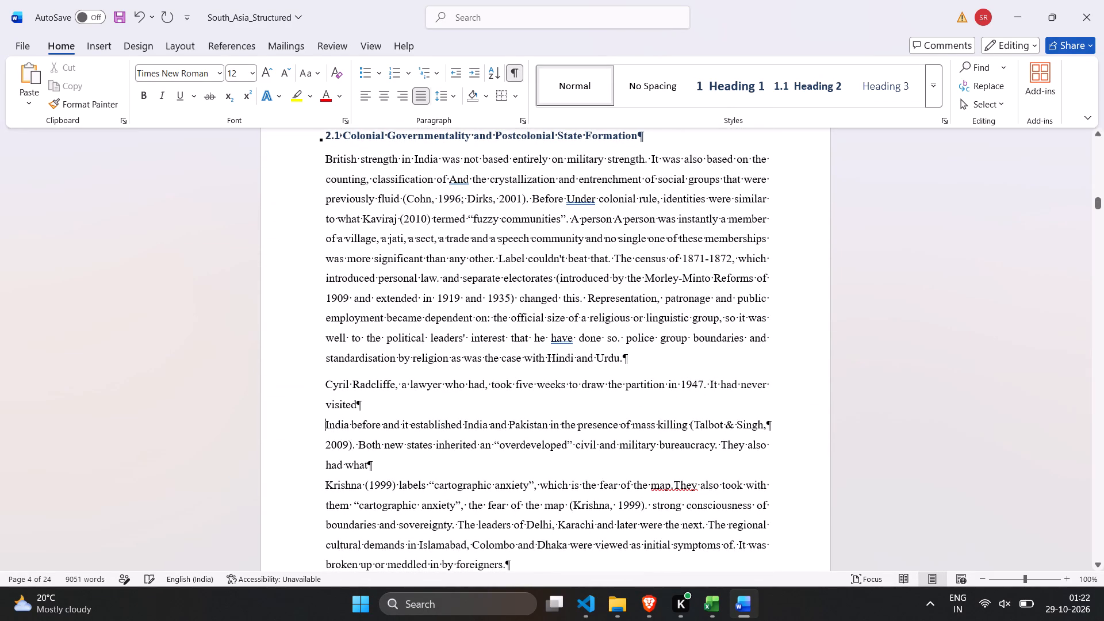
key("BackSpace")
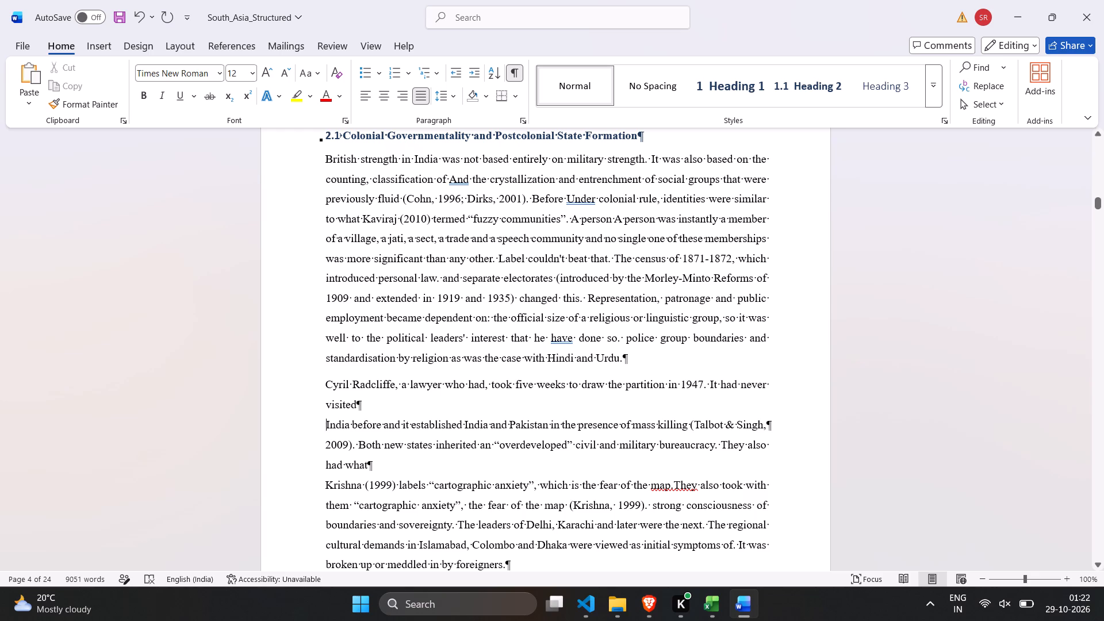
left_click(355, 407)
key("Delete")
key("space")
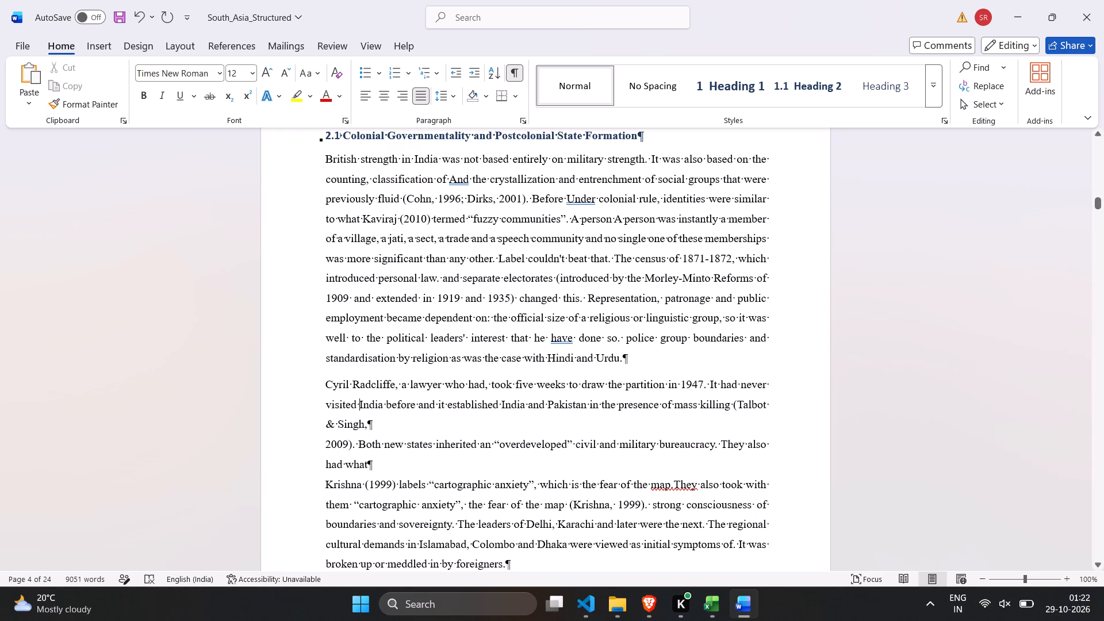
Replace the stray paragraph marks after "& Singh," and "They also had what" with spaces to rejoin the Cyril Radcliffe paragraph.
left_click(370, 424)
key("Delete")
key("space")
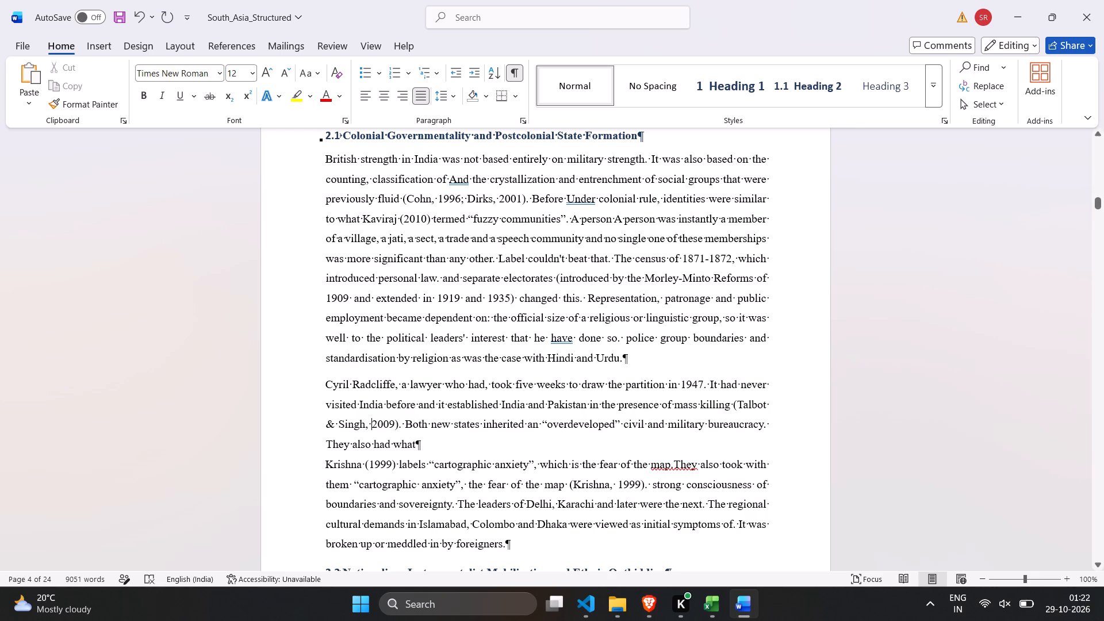
left_click(415, 446)
key("Delete")
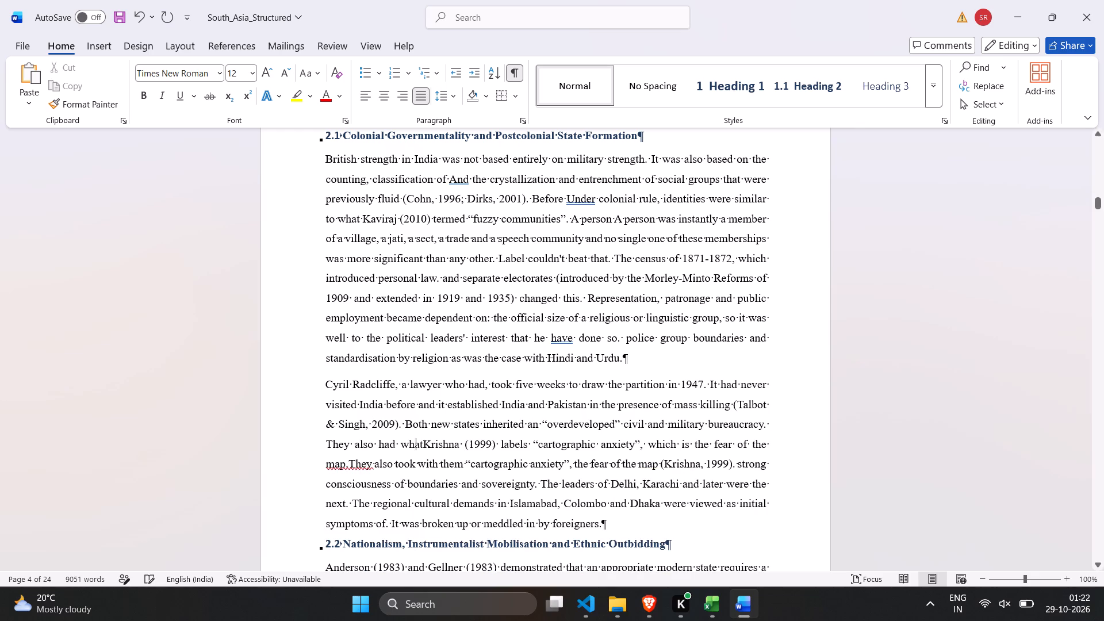
key("space")
Look through sections 2.2 to 3.1, including the table of theoretical approaches, for further stray paragraph breaks.
scroll(420, 454, "down", 1)
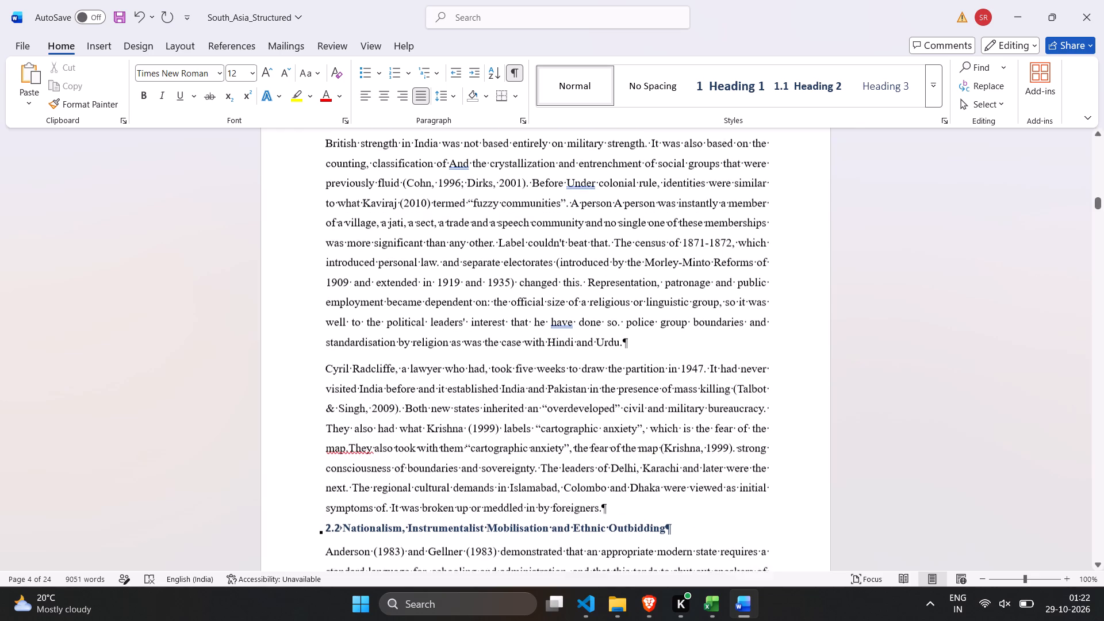
scroll(420, 454, "down", 6)
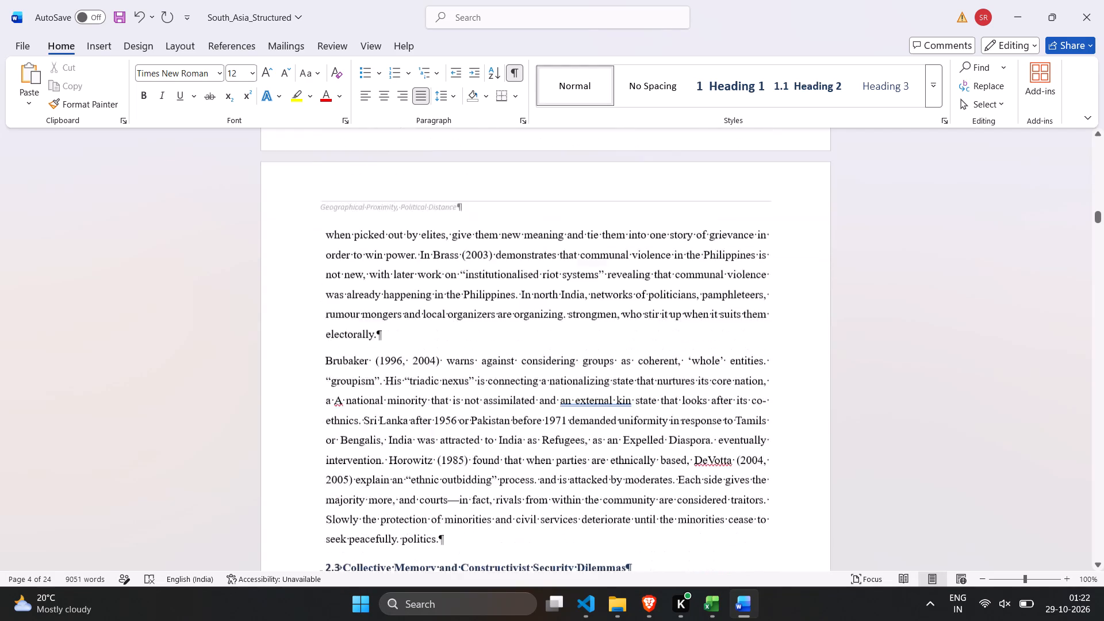
scroll(420, 454, "down", 3)
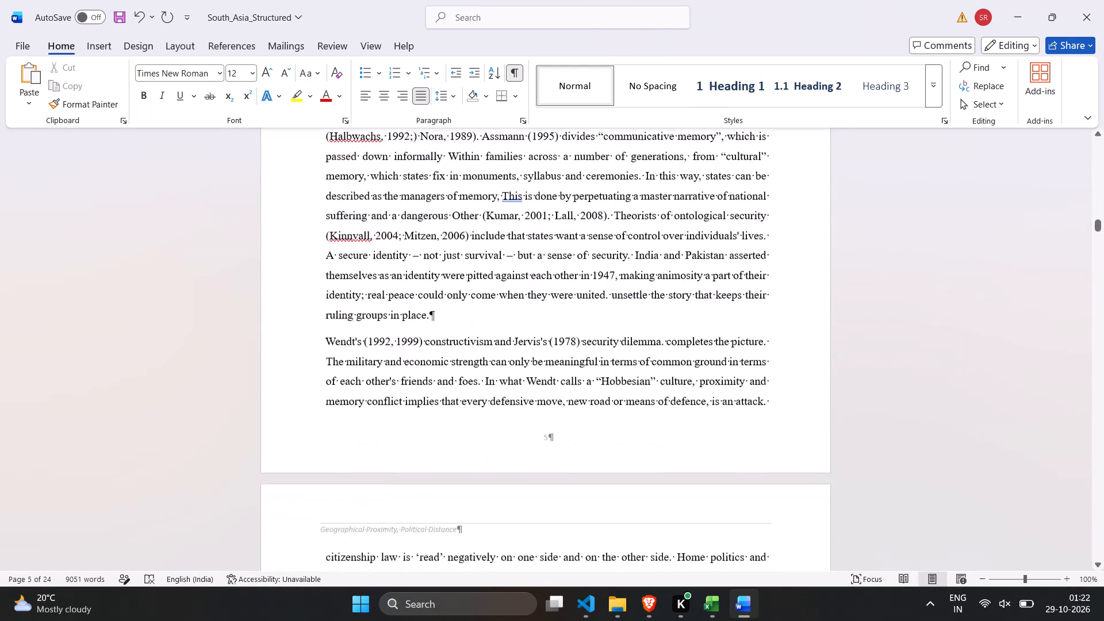
scroll(420, 454, "down", 2)
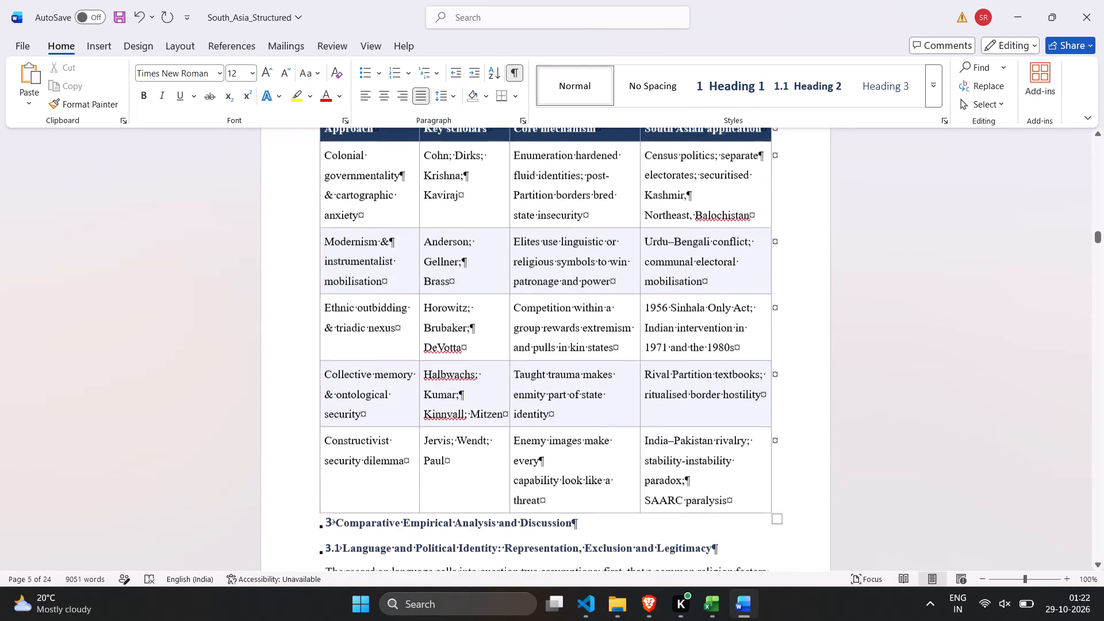
scroll(420, 454, "down", 2)
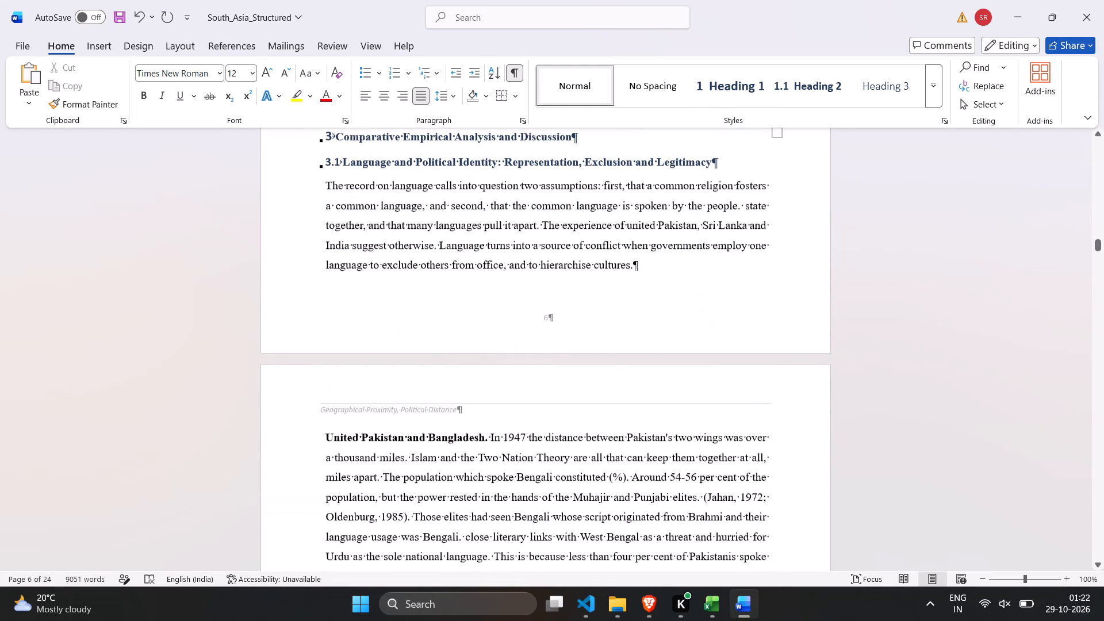
scroll(420, 454, "down", 3)
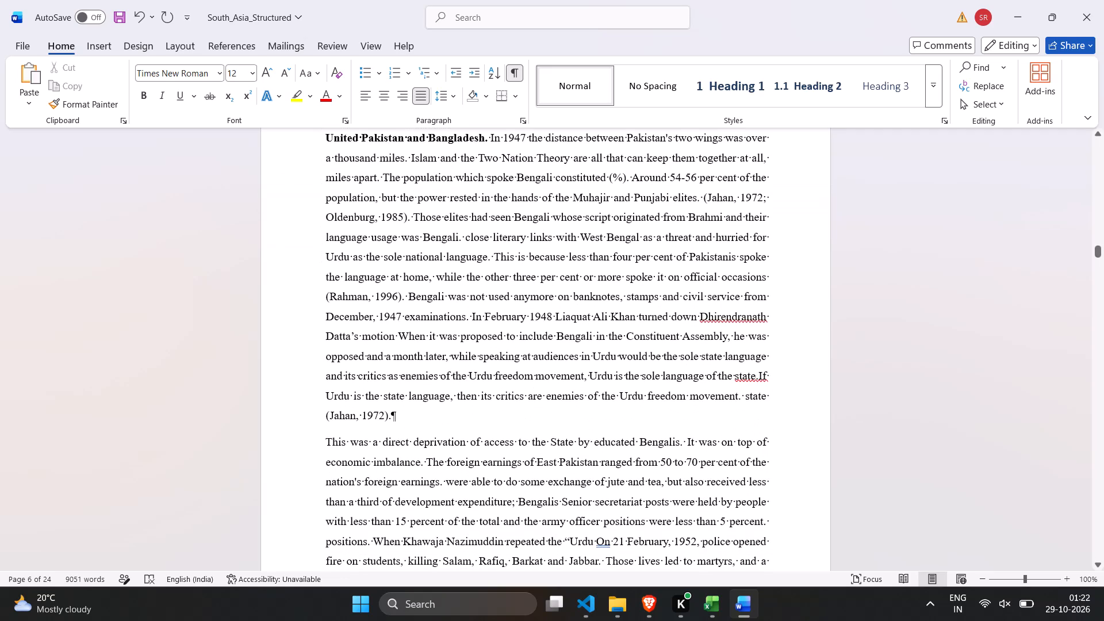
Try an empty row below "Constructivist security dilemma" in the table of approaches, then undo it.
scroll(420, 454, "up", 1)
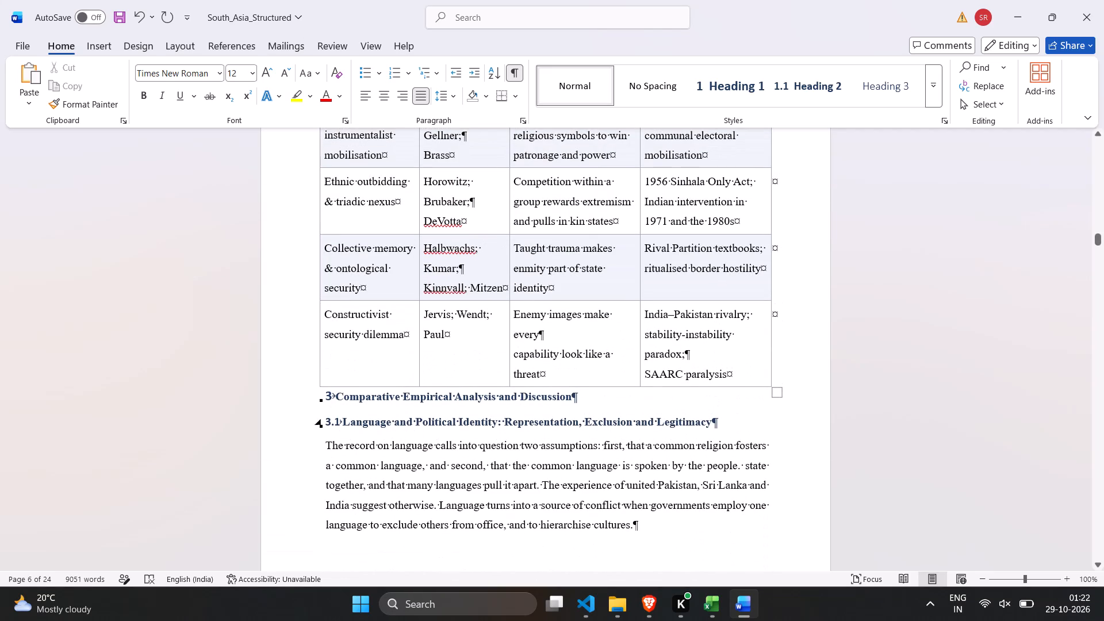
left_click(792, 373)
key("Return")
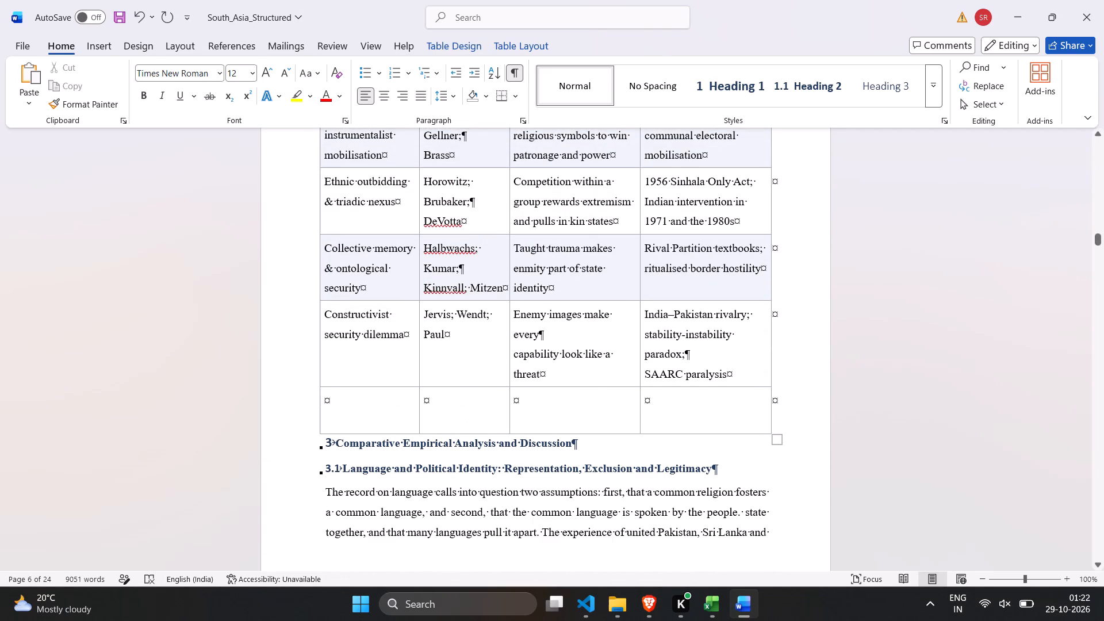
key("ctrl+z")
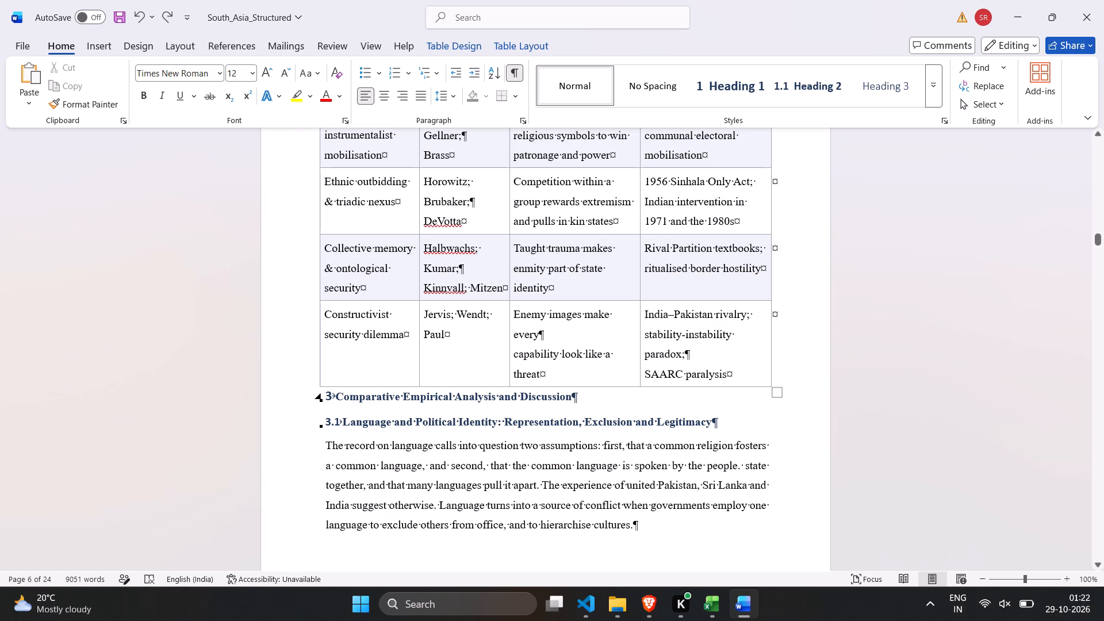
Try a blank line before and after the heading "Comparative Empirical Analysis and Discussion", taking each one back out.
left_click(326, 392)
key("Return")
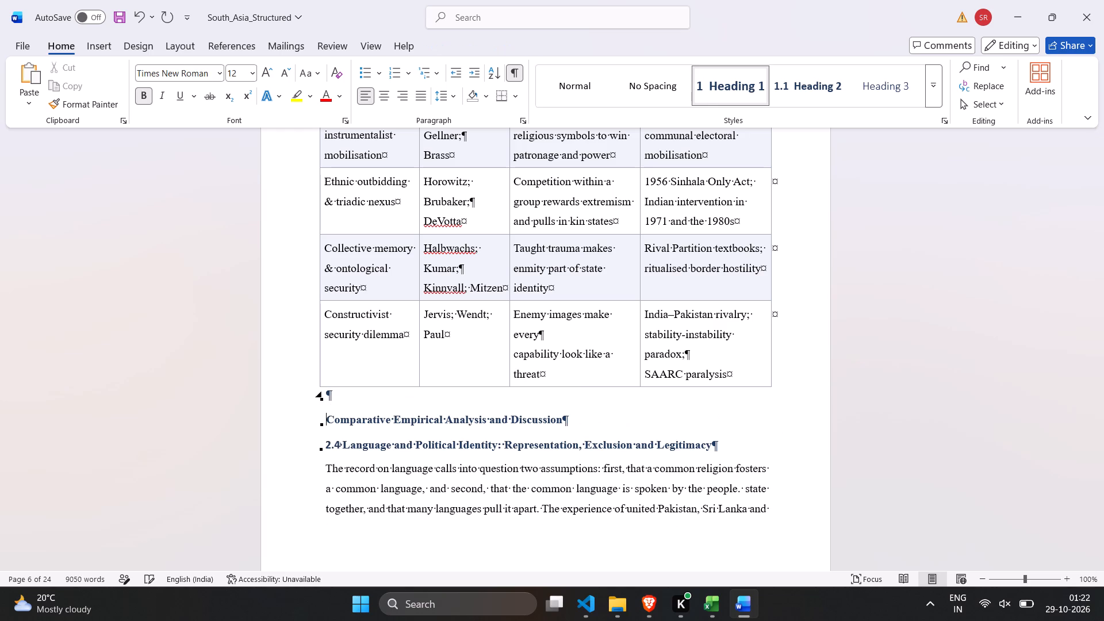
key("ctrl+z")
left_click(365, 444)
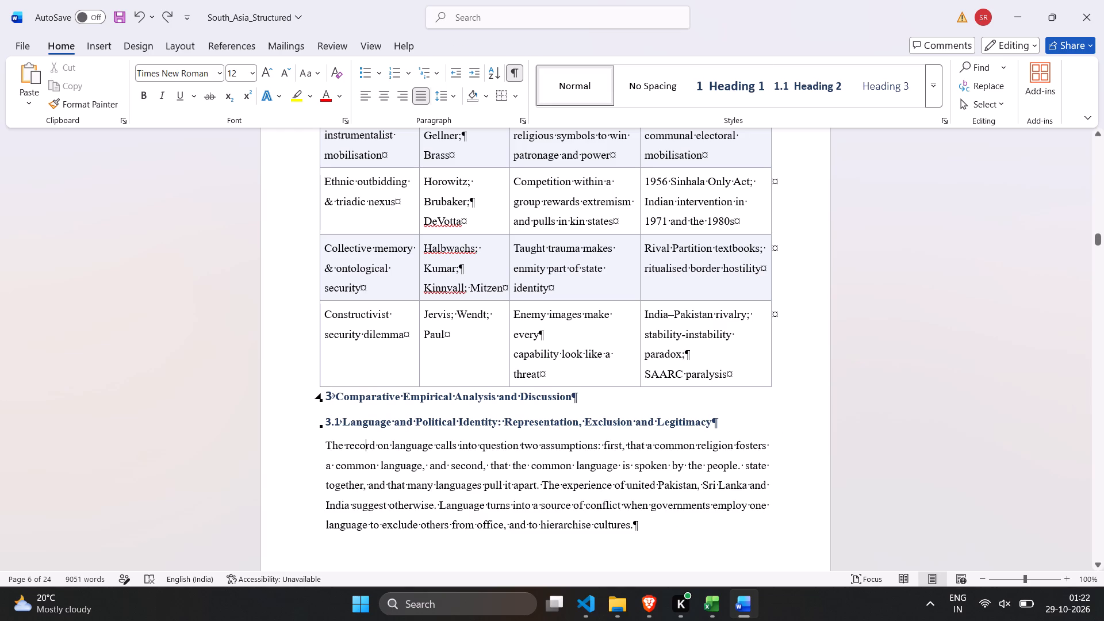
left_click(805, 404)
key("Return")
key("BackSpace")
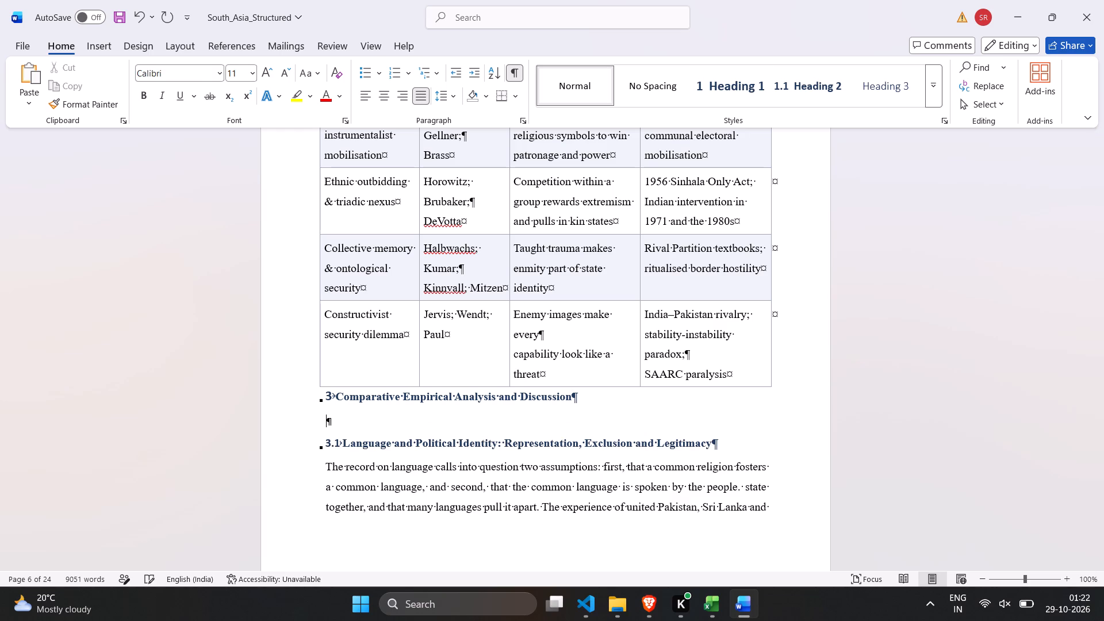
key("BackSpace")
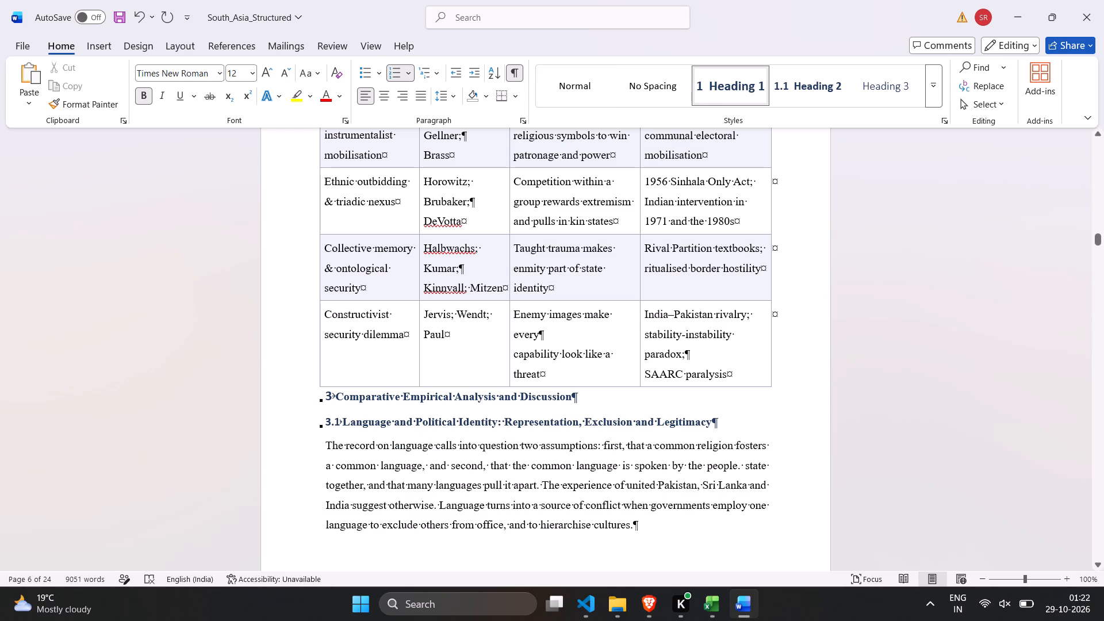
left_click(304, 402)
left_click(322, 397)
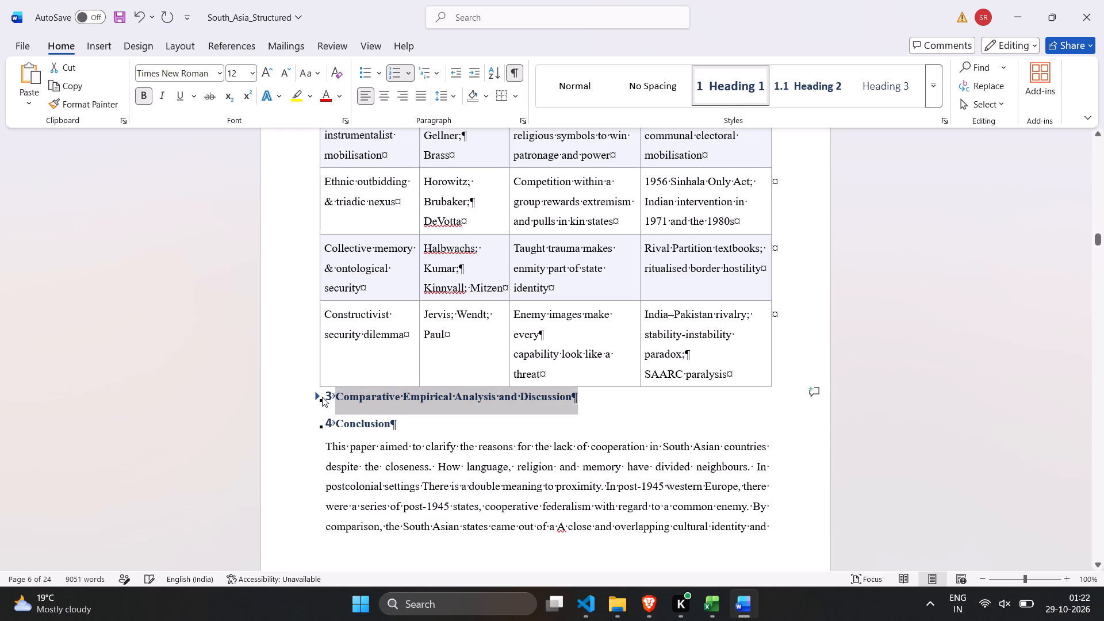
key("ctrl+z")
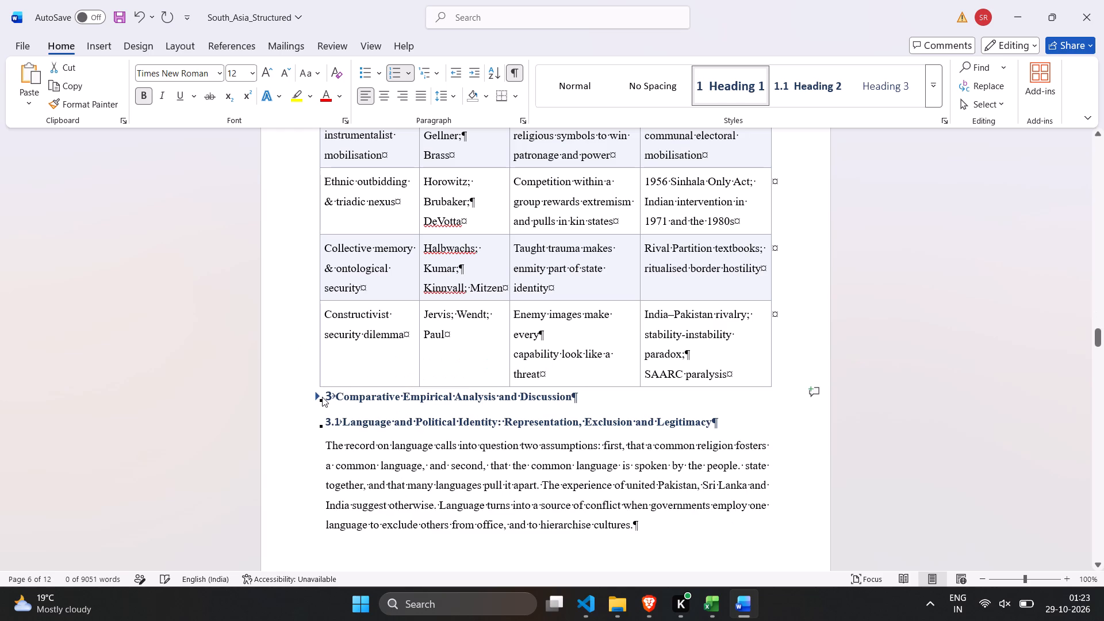
Look through sections 3.1 and 3.2, up to the Sri Lanka paragraph, for stray paragraph breaks.
left_click(442, 482)
scroll(442, 482, "down", 2)
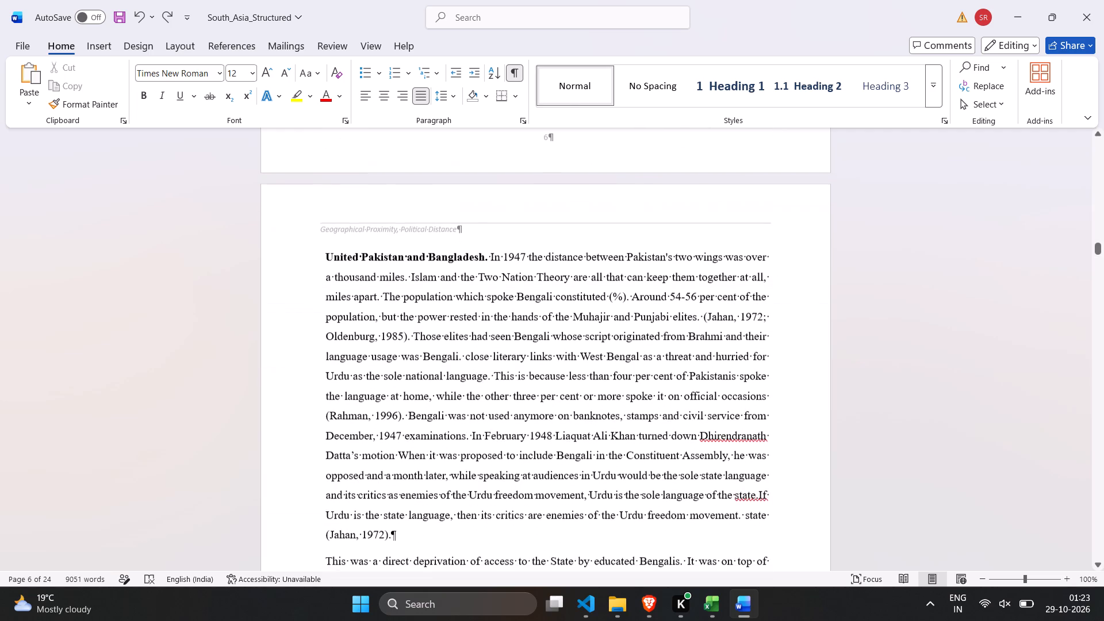
scroll(442, 482, "down", 1)
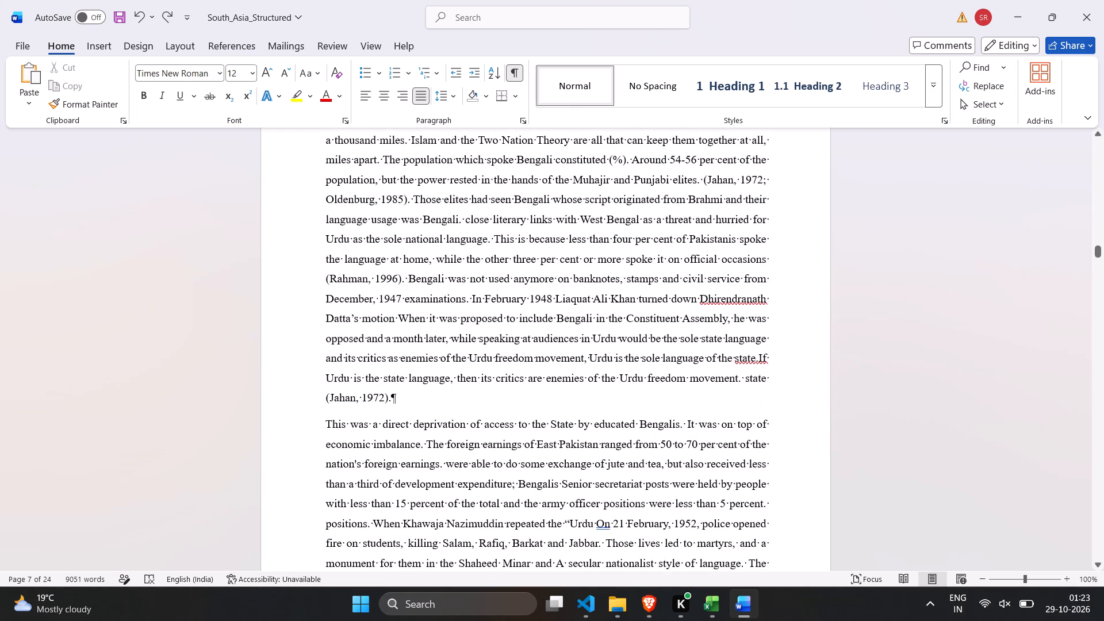
scroll(411, 425, "down", 2)
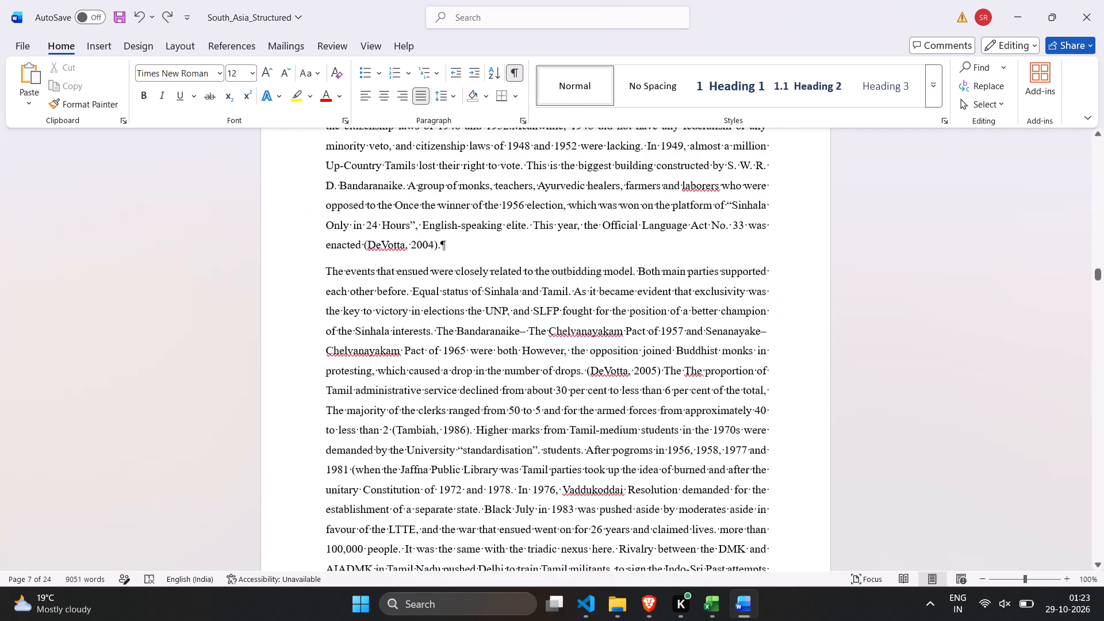
scroll(411, 425, "down", 4)
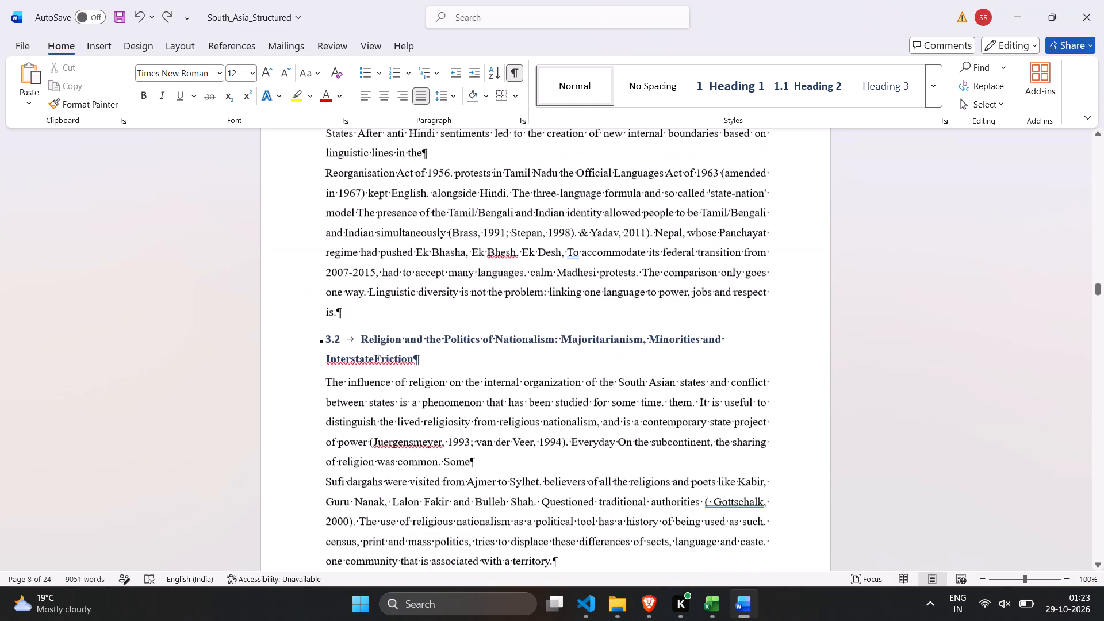
scroll(411, 425, "down", 4)
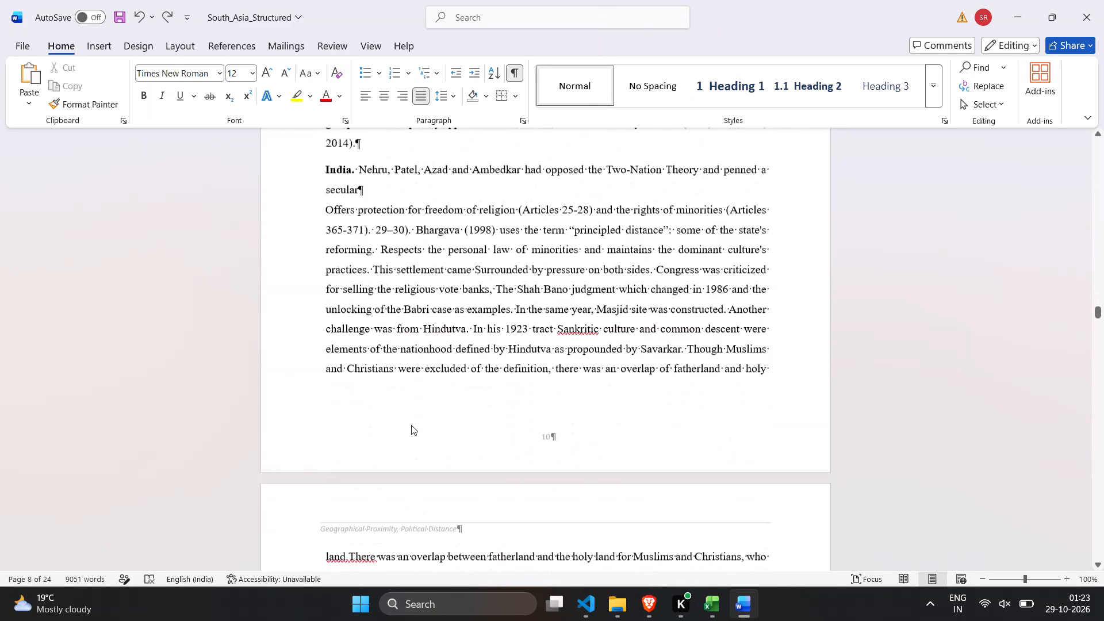
scroll(411, 425, "down", 2)
scroll(411, 425, "up", 1)
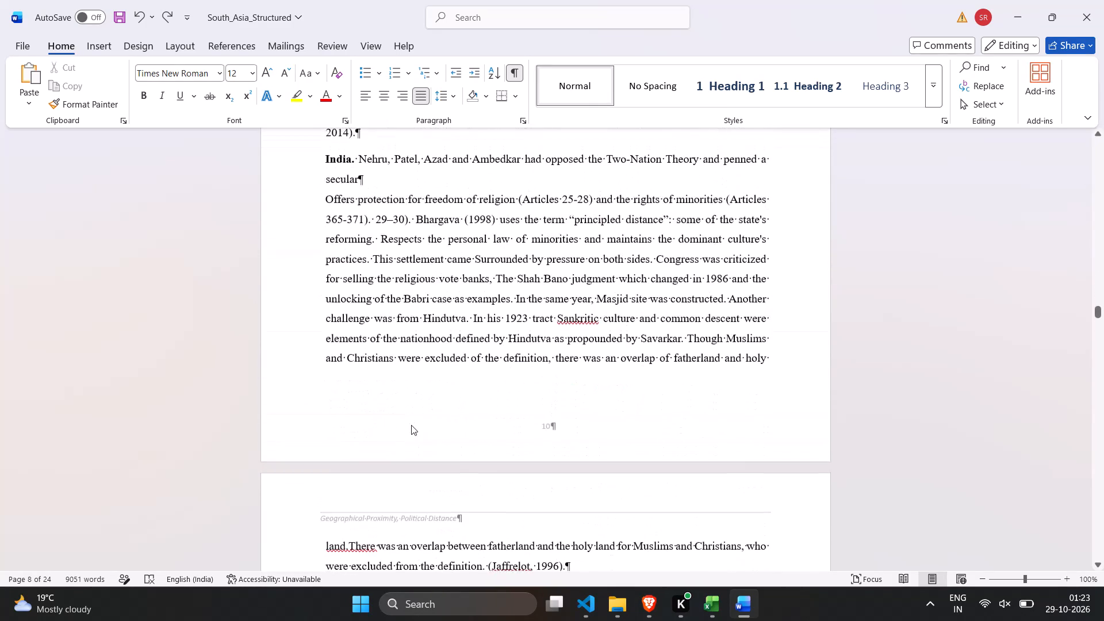
scroll(411, 425, "down", 3)
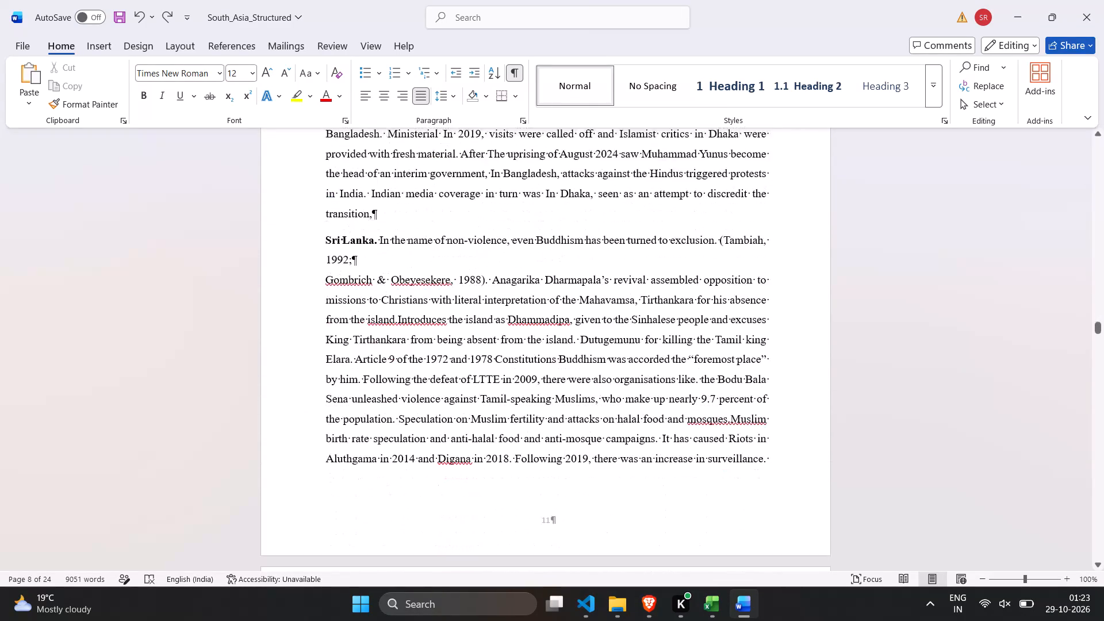
scroll(411, 425, "down", 1)
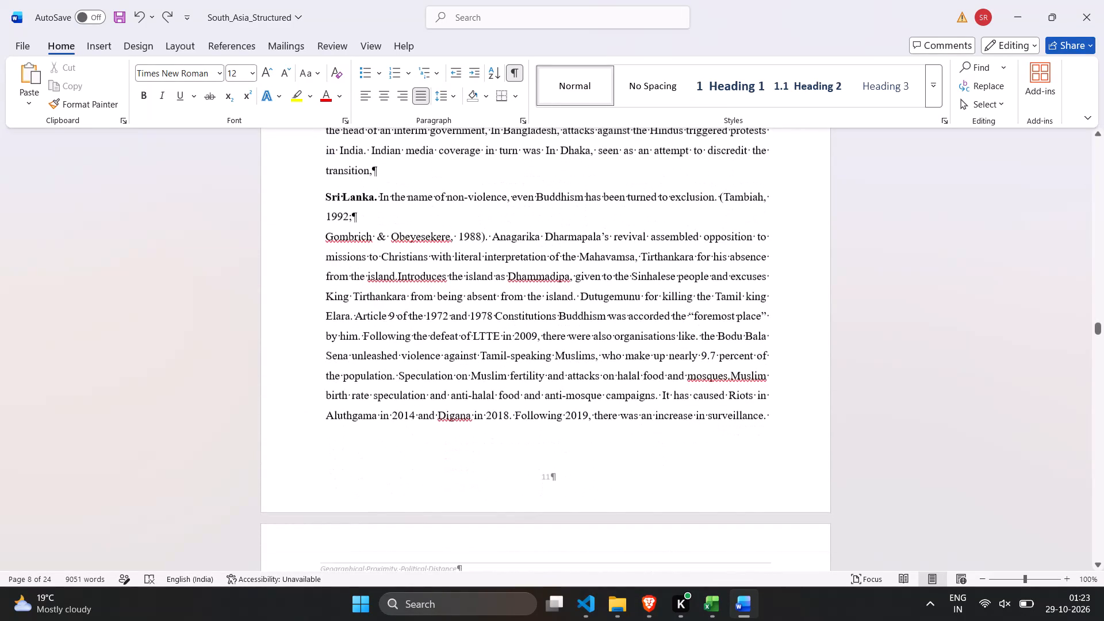
In section 3.2's Sri Lanka paragraph, replace the stray paragraph mark after "1992;" with a space to rejoin the citation.
scroll(339, 251, "up", 1)
scroll(339, 251, "down", 1)
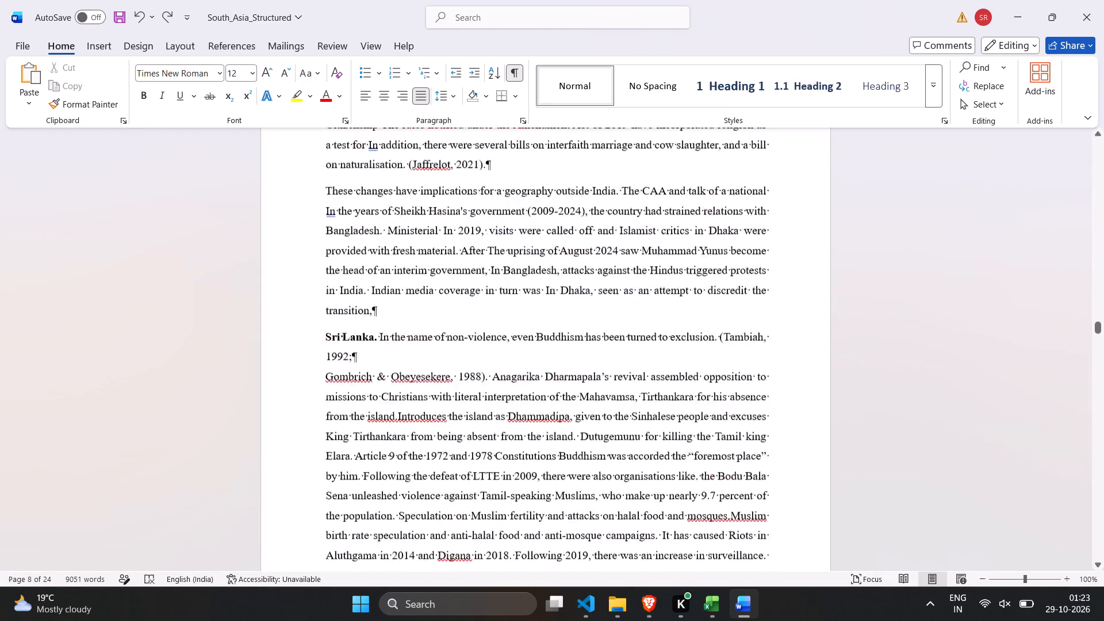
scroll(339, 251, "down", 1)
left_click(352, 229)
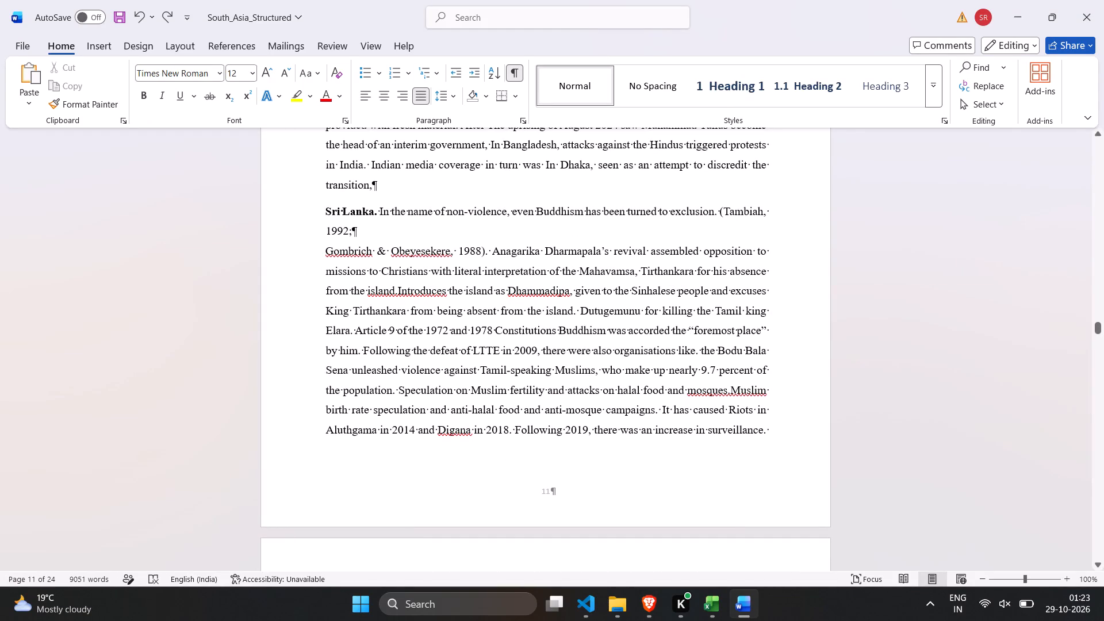
key("Delete")
key("space")
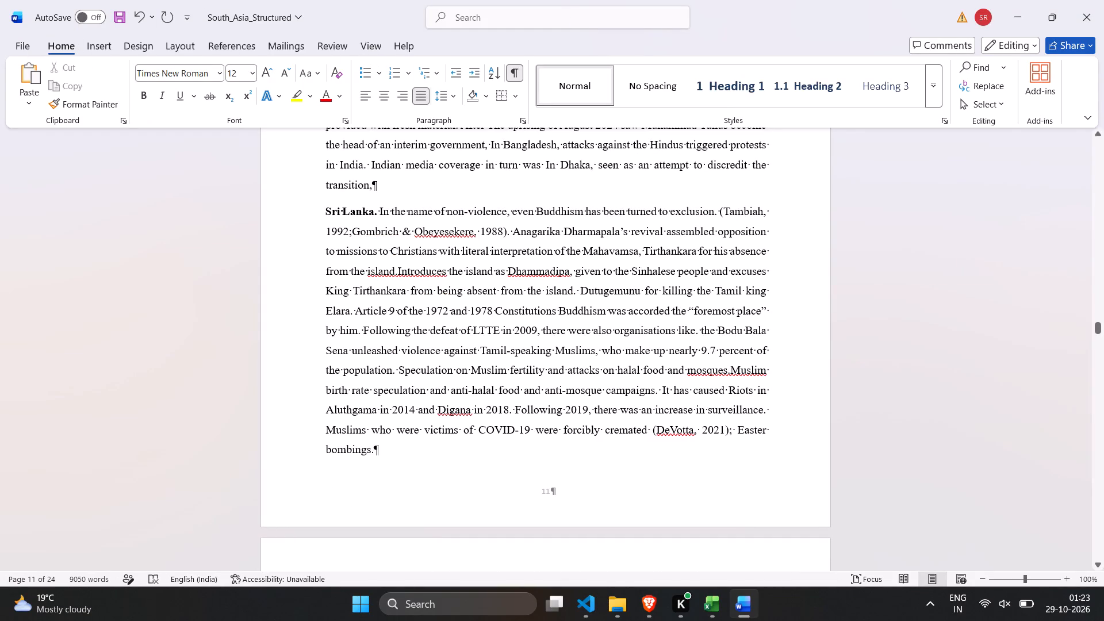
key("space")
Look through the rest of the paper, from section 3.3 and Table 2 to the references, for stray breaks and layout problems.
scroll(424, 343, "down", 1)
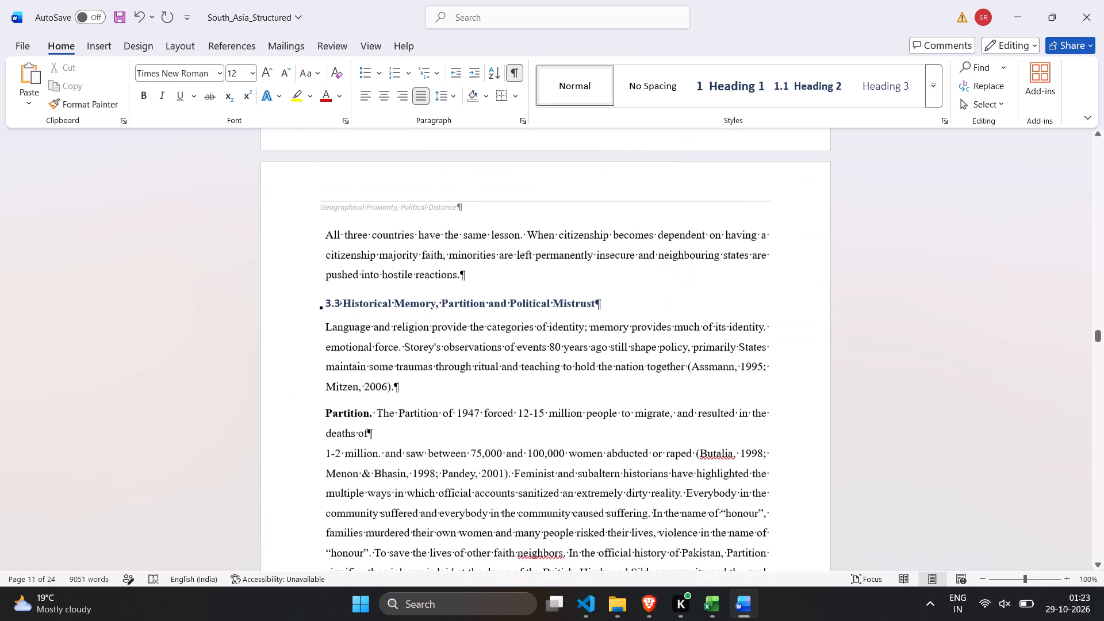
scroll(424, 343, "down", 4)
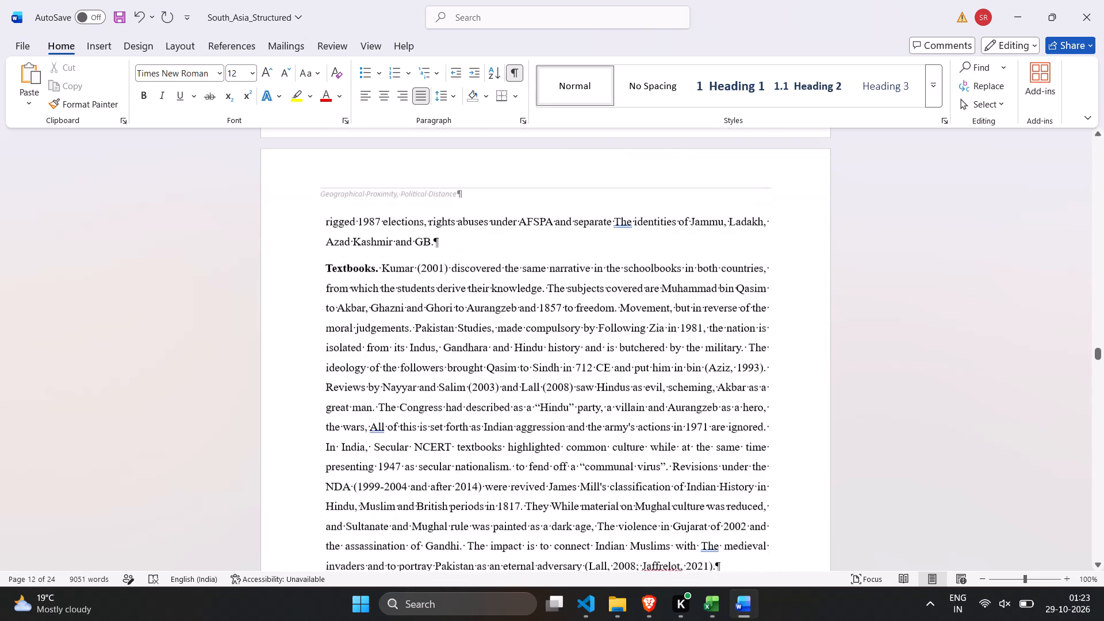
scroll(424, 343, "down", 3)
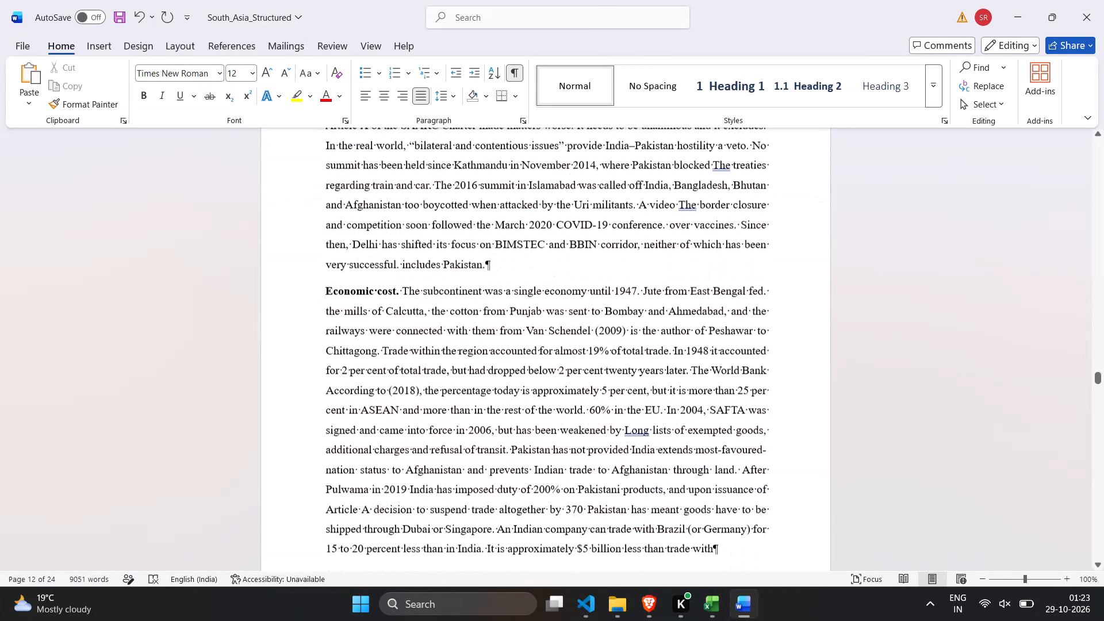
scroll(424, 343, "down", 4)
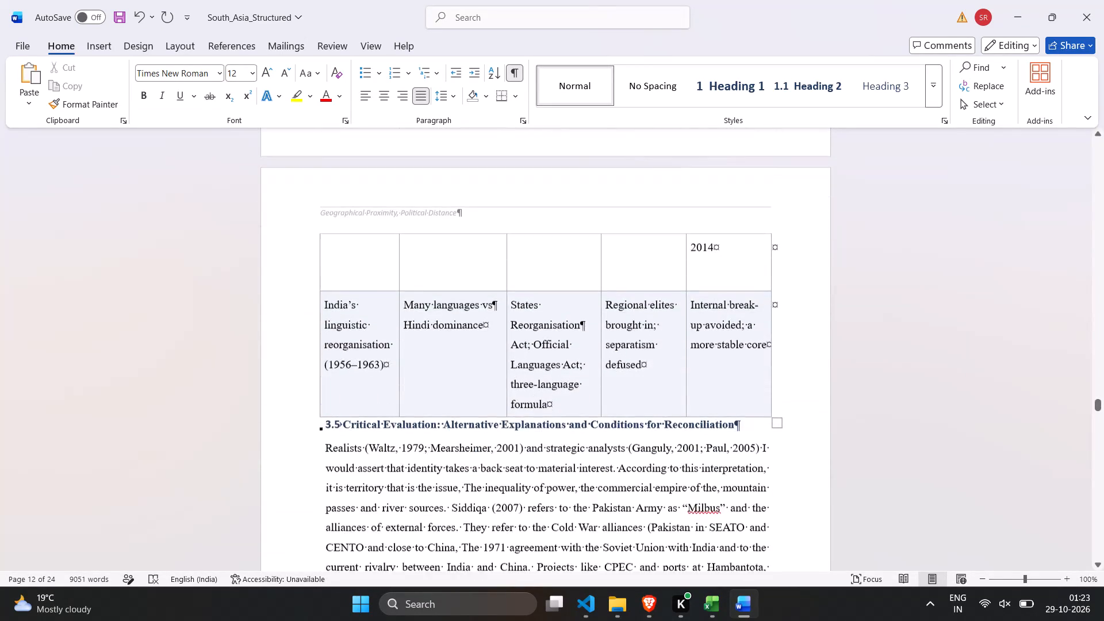
scroll(424, 343, "down", 2)
scroll(424, 343, "up", 4)
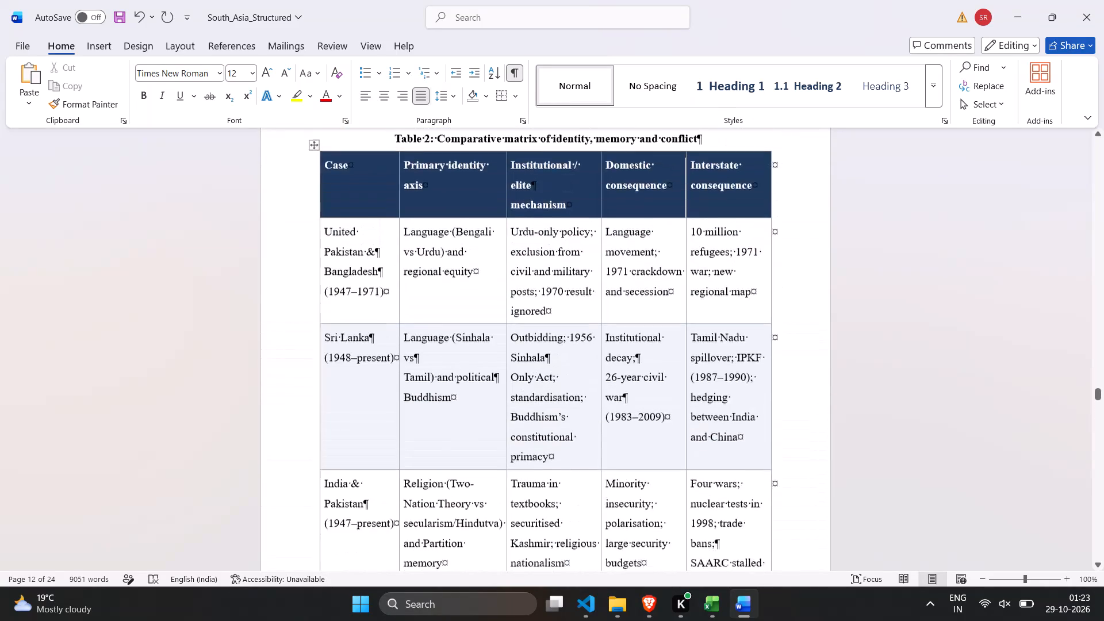
scroll(424, 343, "down", 3)
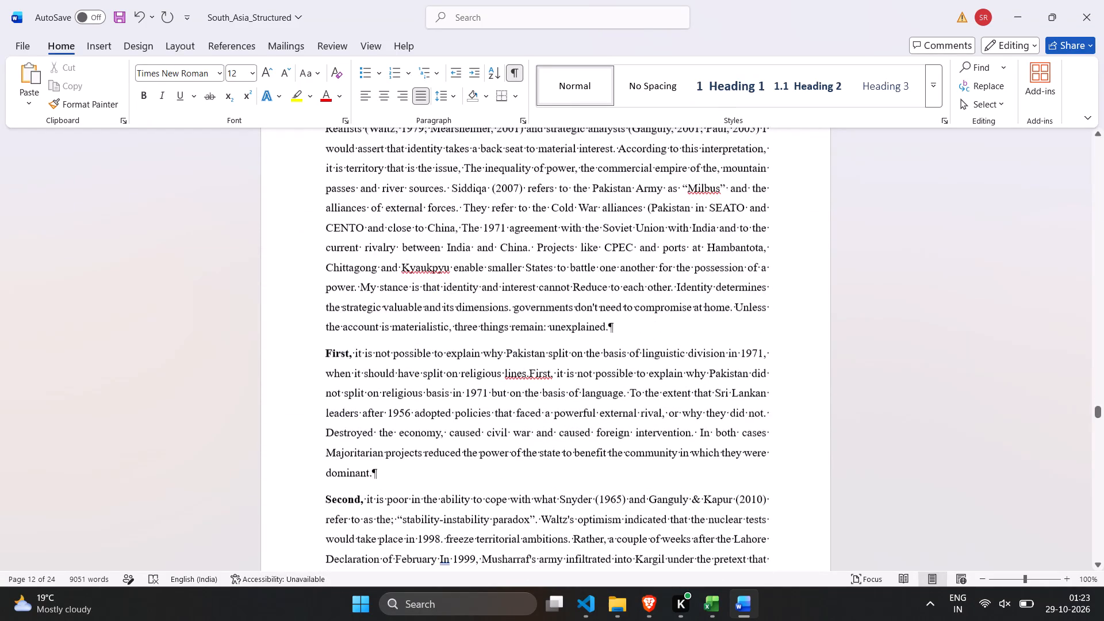
scroll(424, 343, "down", 1)
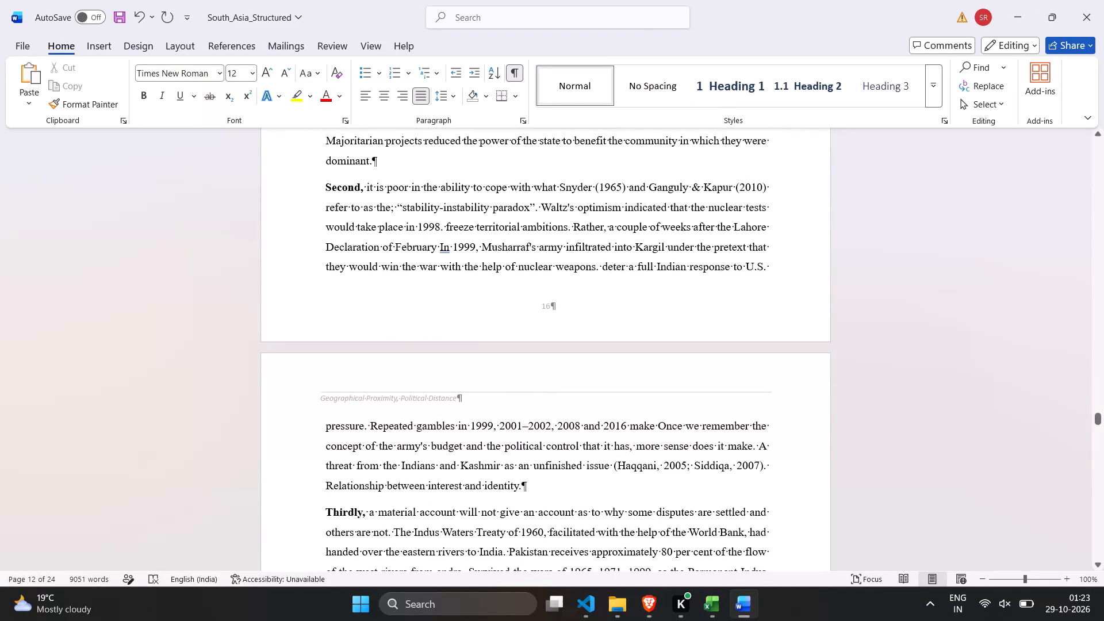
scroll(424, 343, "down", 1)
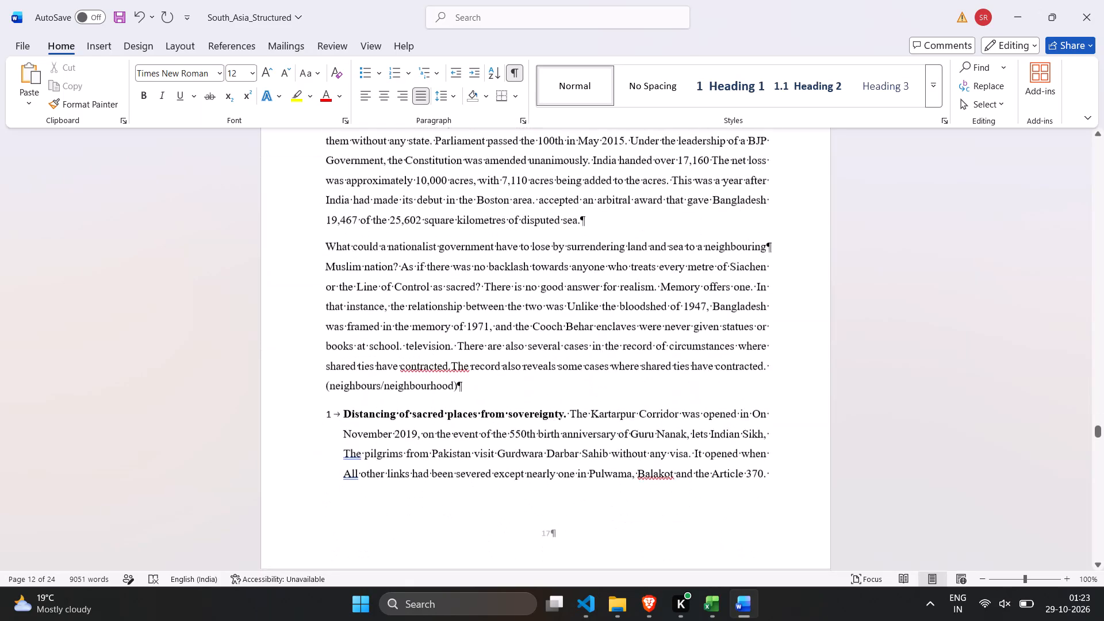
scroll(424, 343, "down", 5)
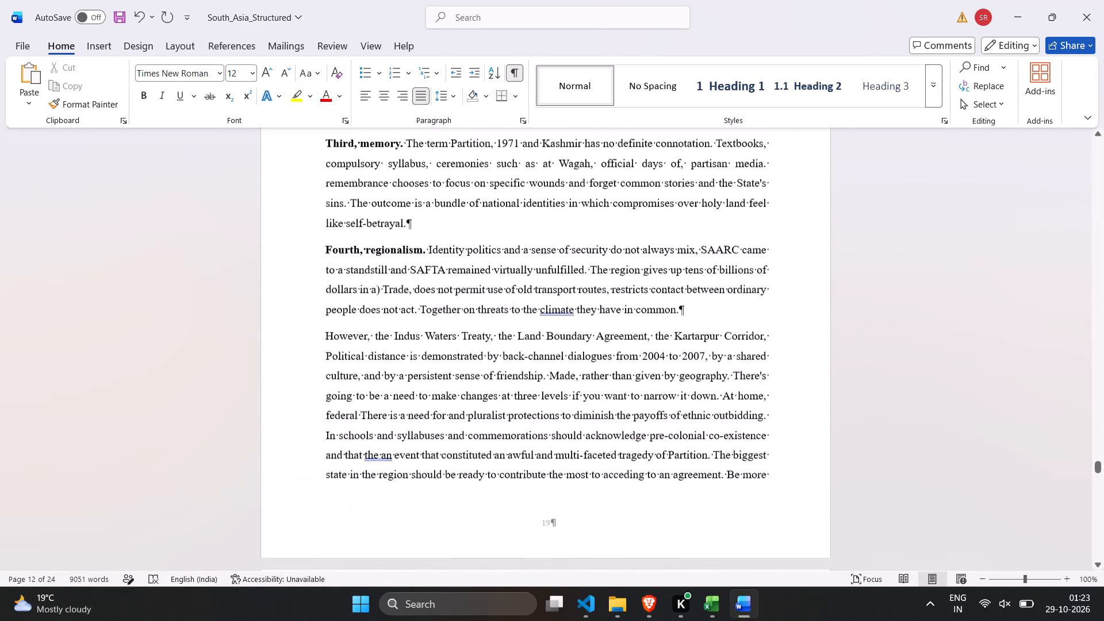
scroll(424, 343, "down", 4)
scroll(424, 343, "up", 1)
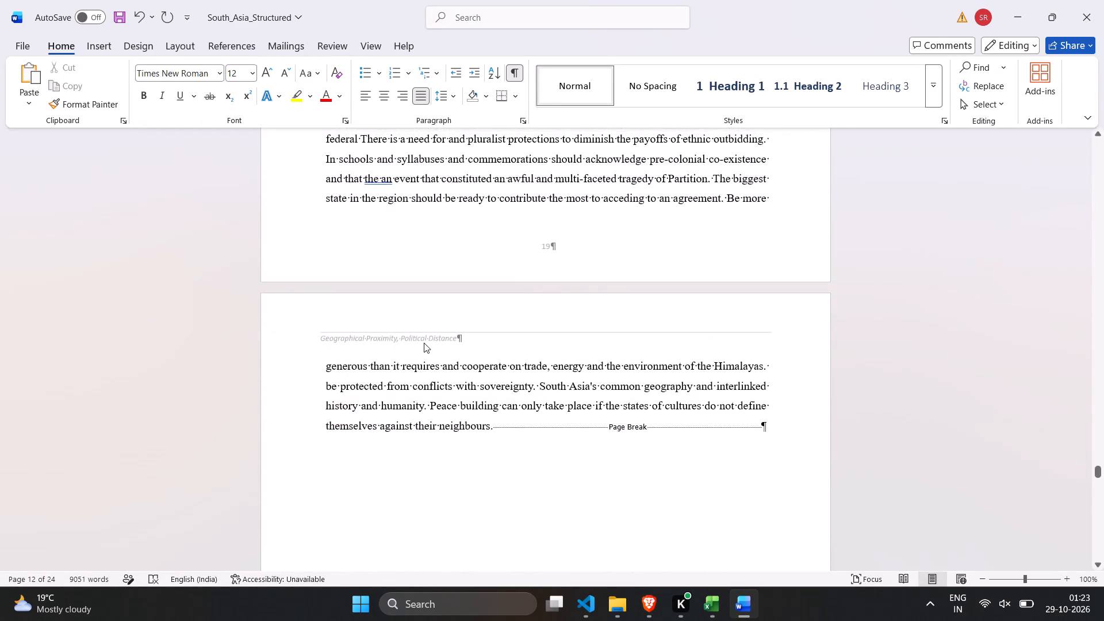
scroll(424, 343, "down", 5)
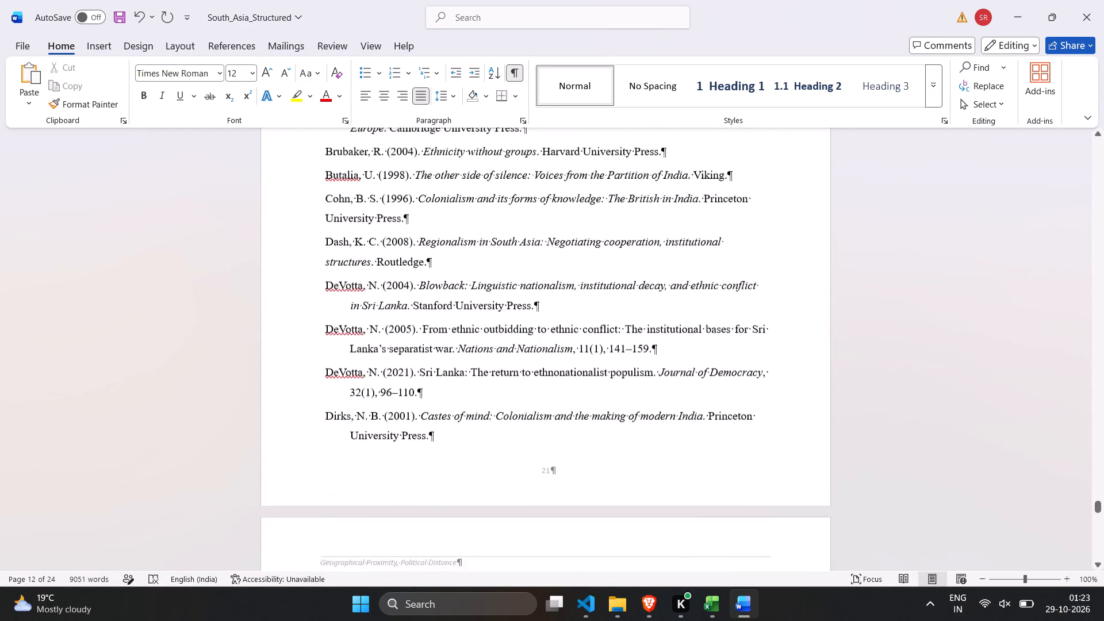
scroll(424, 343, "down", 4)
Return to the paper's first page and open the custom margin settings to check the page margins.
scroll(424, 343, "up", 3)
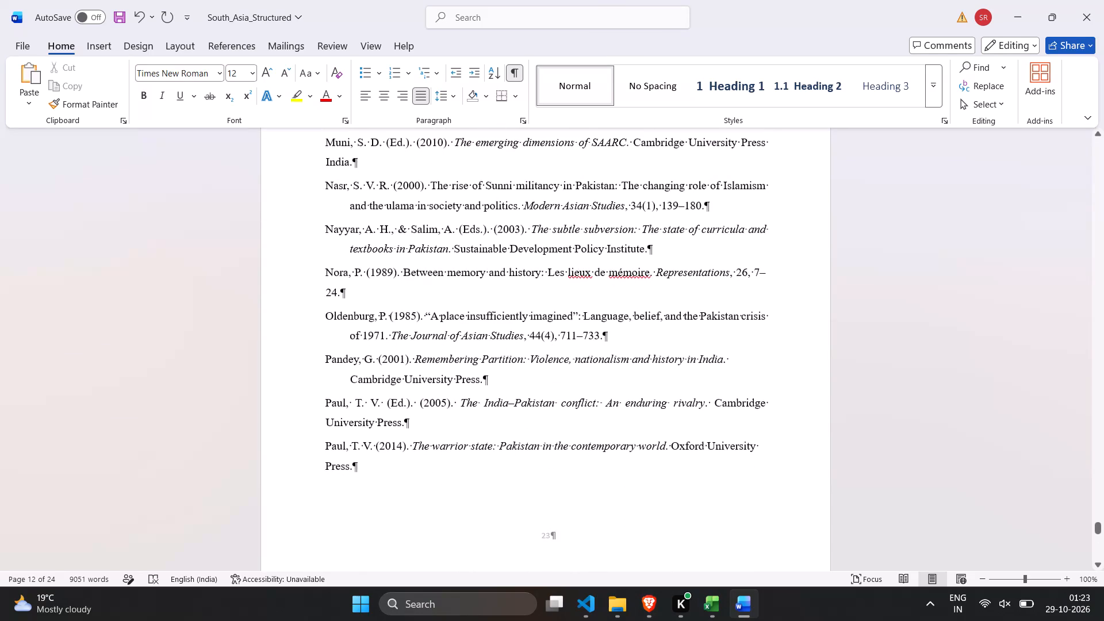
scroll(424, 343, "up", 4)
scroll(424, 343, "up", 20)
scroll(424, 343, "up", 20)
scroll(424, 343, "up", 8)
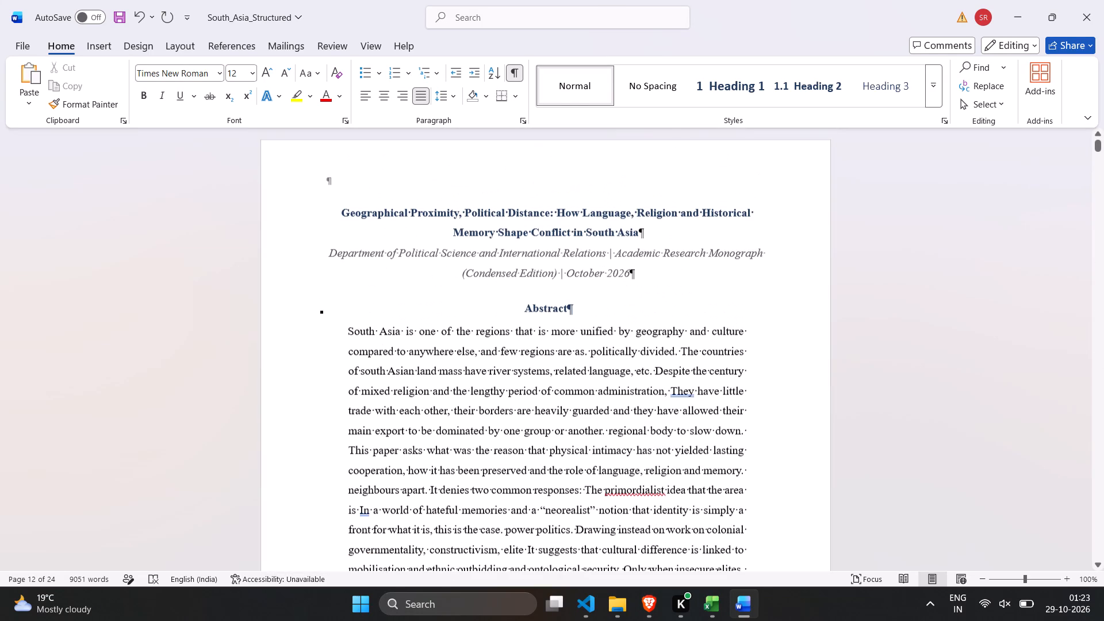
left_click(485, 376)
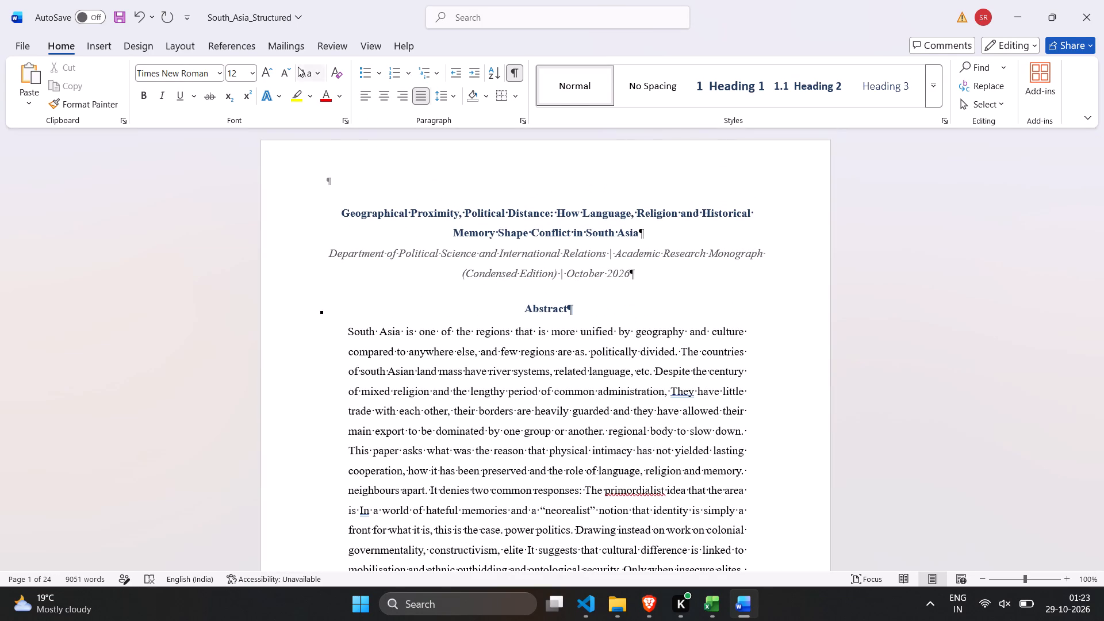
left_click(182, 51)
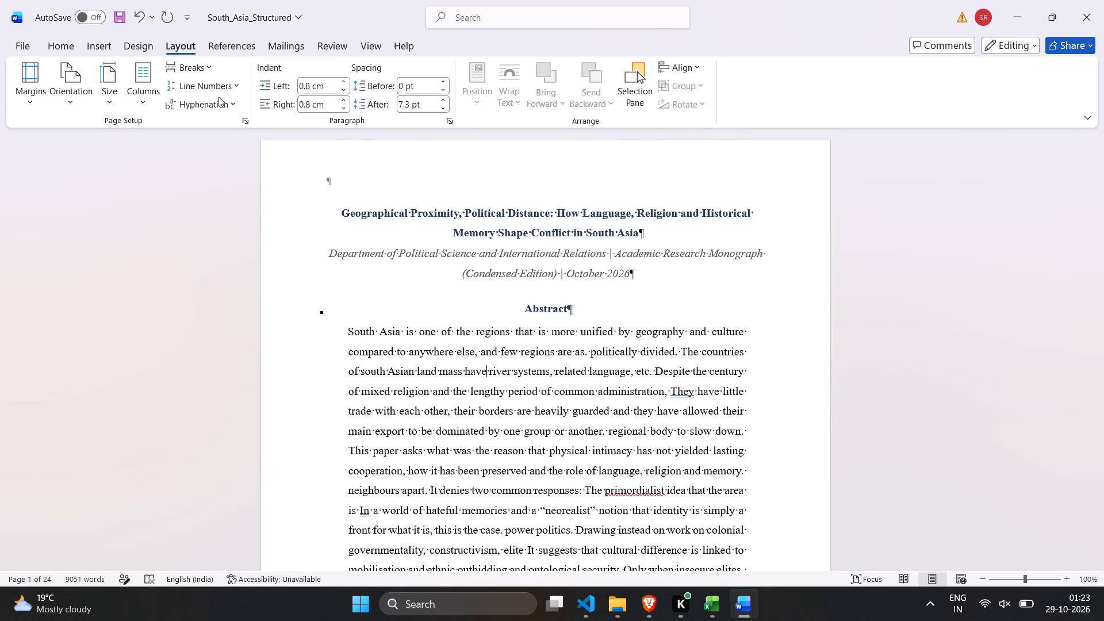
left_click(41, 98)
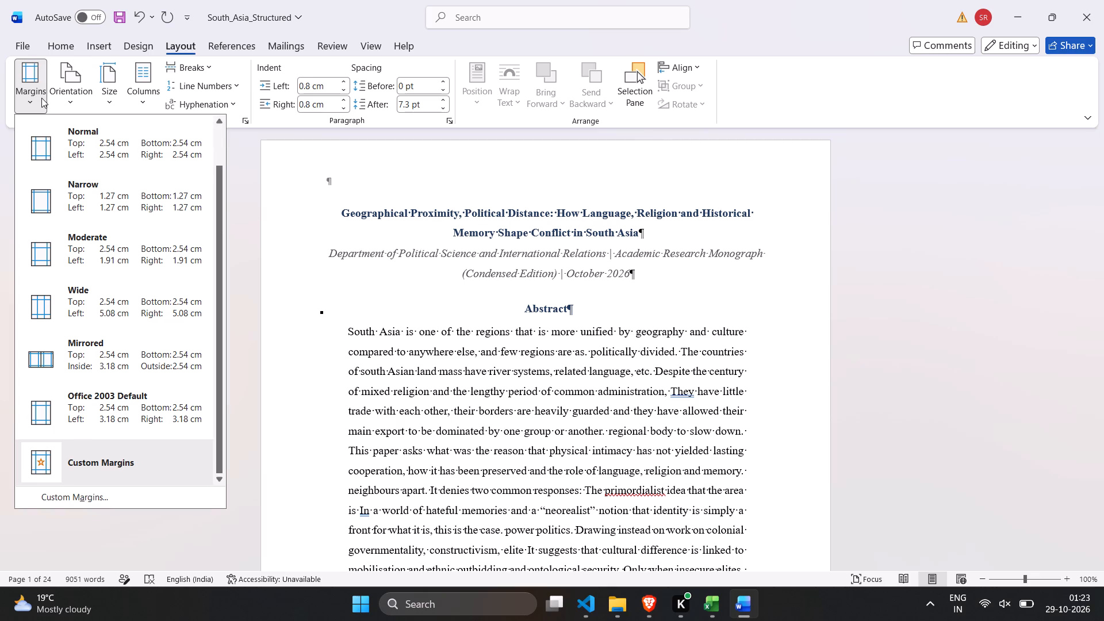
left_click(145, 463)
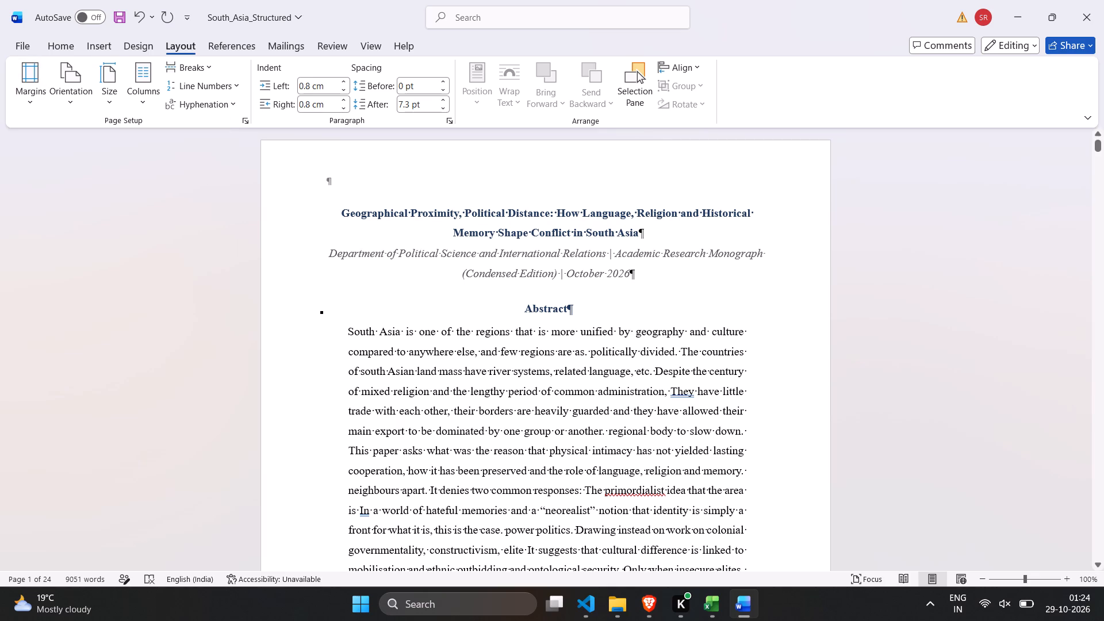
left_click(34, 93)
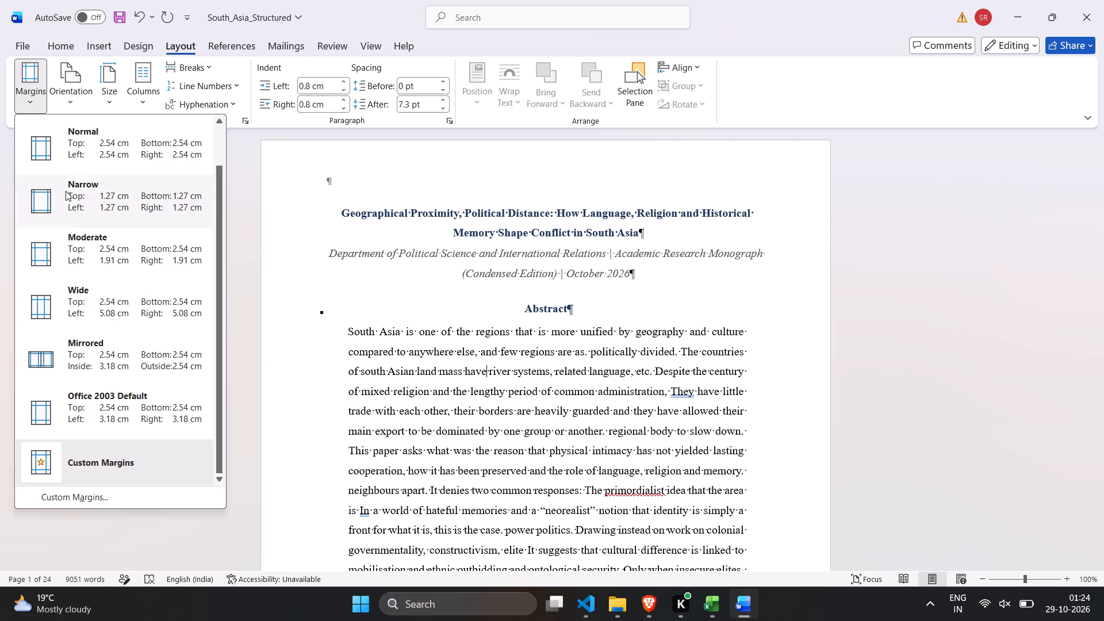
left_click(76, 491)
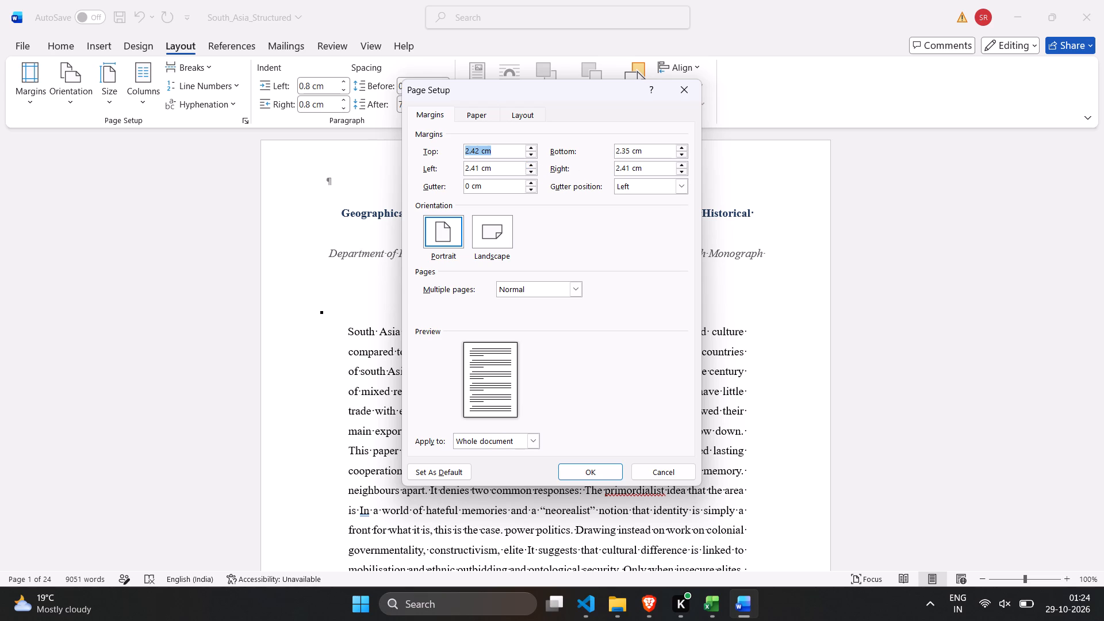
left_click_drag(641, 168, 614, 174)
left_click(577, 175)
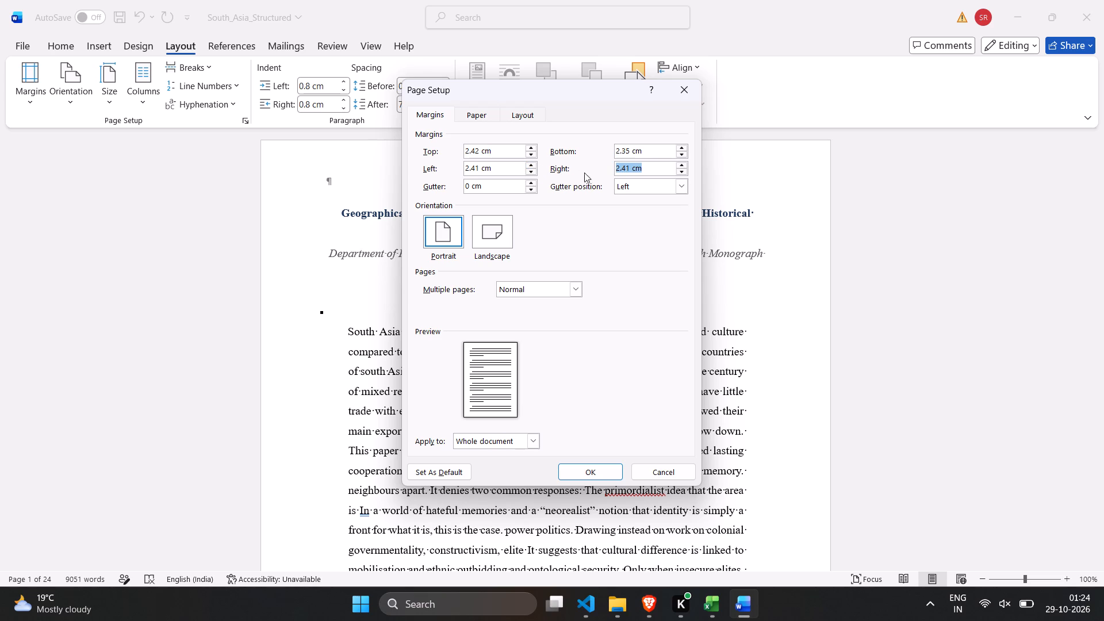
left_click(593, 170)
left_click(642, 171)
Set the top and bottom page margins to 1 cm each.
left_click(478, 151)
key("BackSpace")
key("BackSpace")
key("BackSpace")
key("BackSpace")
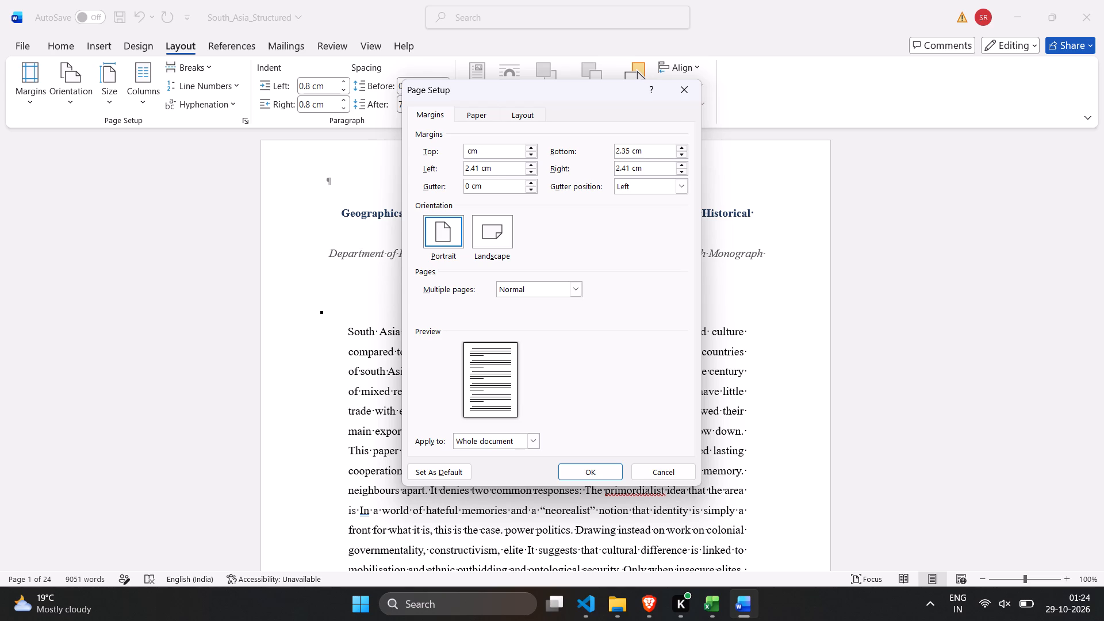
key("1")
left_click(628, 147)
key("BackSpace")
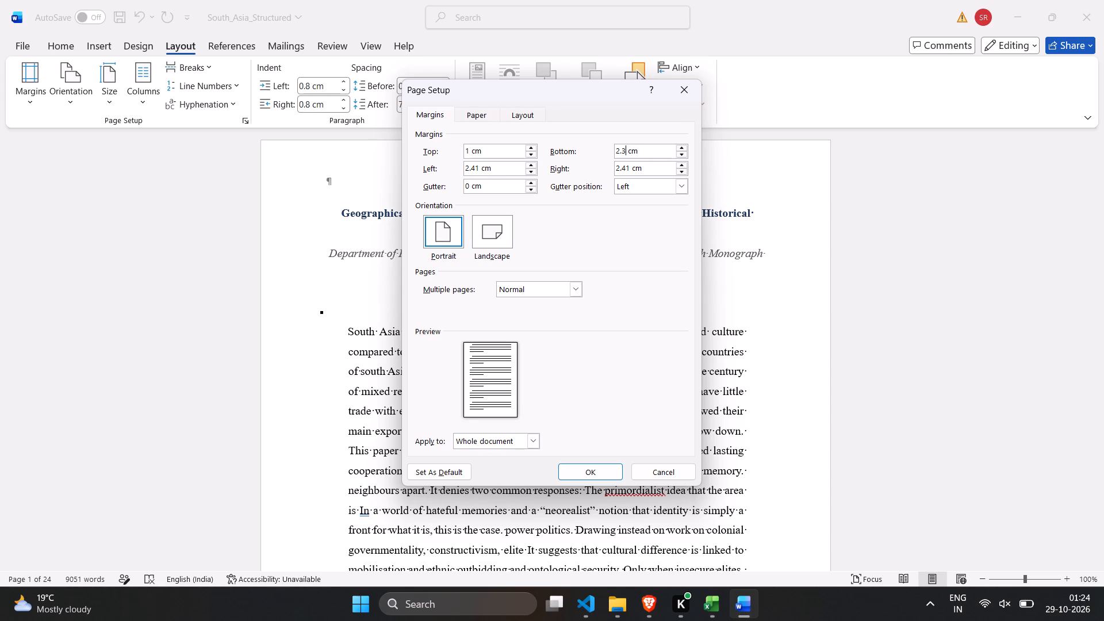
key("BackSpace")
key("BackSpace")
key("BackSpace")
key("1")
Set the right margin to 1 cm and the left margin to 1.5 cm, and apply the margins to the document.
left_click(630, 169)
key("BackSpace")
key("BackSpace")
key("BackSpace")
key("BackSpace")
key("1")
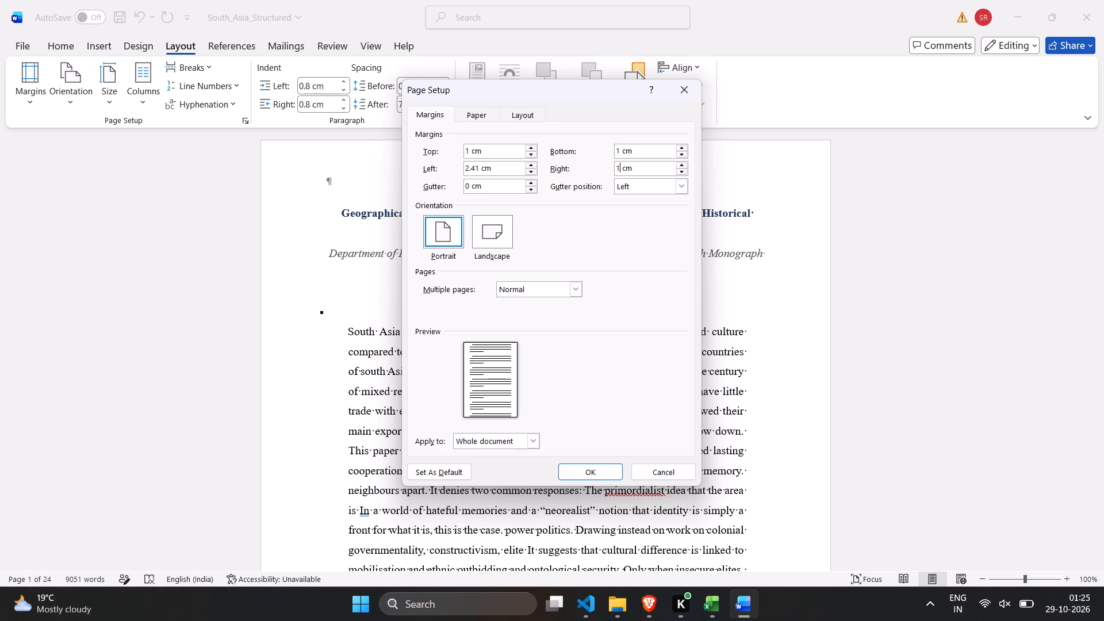
left_click(481, 166)
key("Left")
key("BackSpace")
key("BackSpace")
key("BackSpace")
key("BackSpace")
type("1.5")
left_click(569, 472)
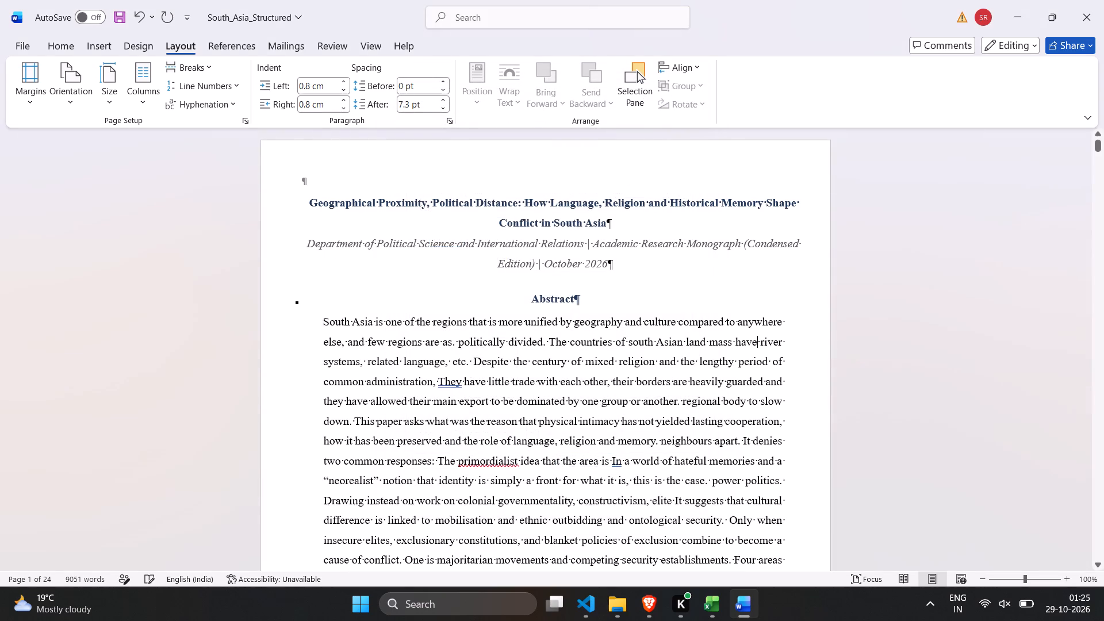
Select the entire paper and reapply the custom page margins with the scope set to Whole document.
scroll(501, 414, "down", 2)
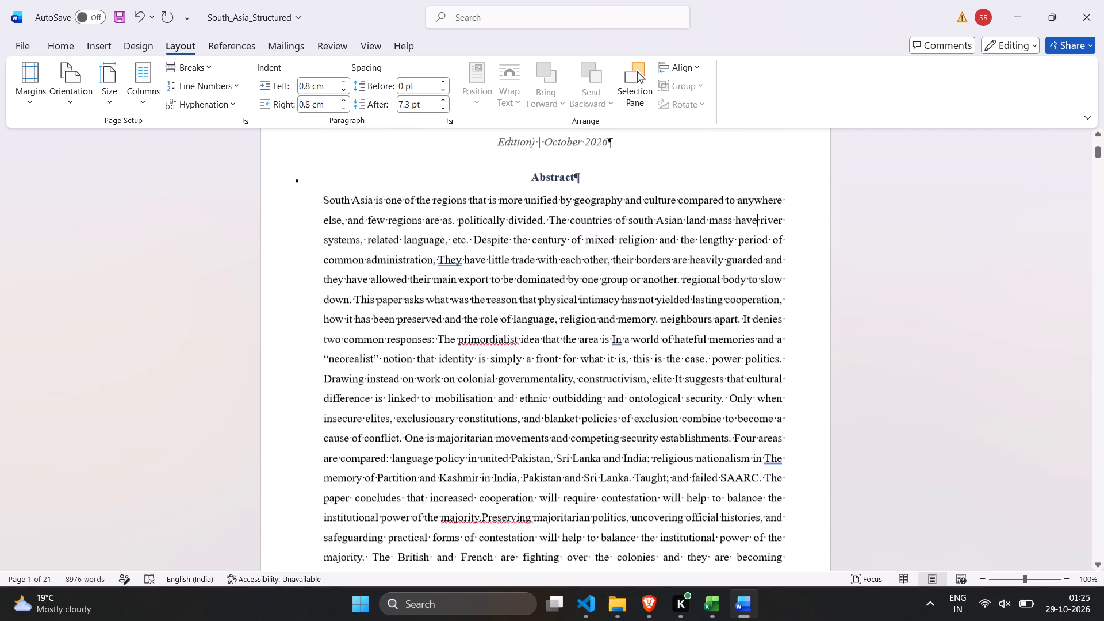
scroll(501, 414, "down", 1)
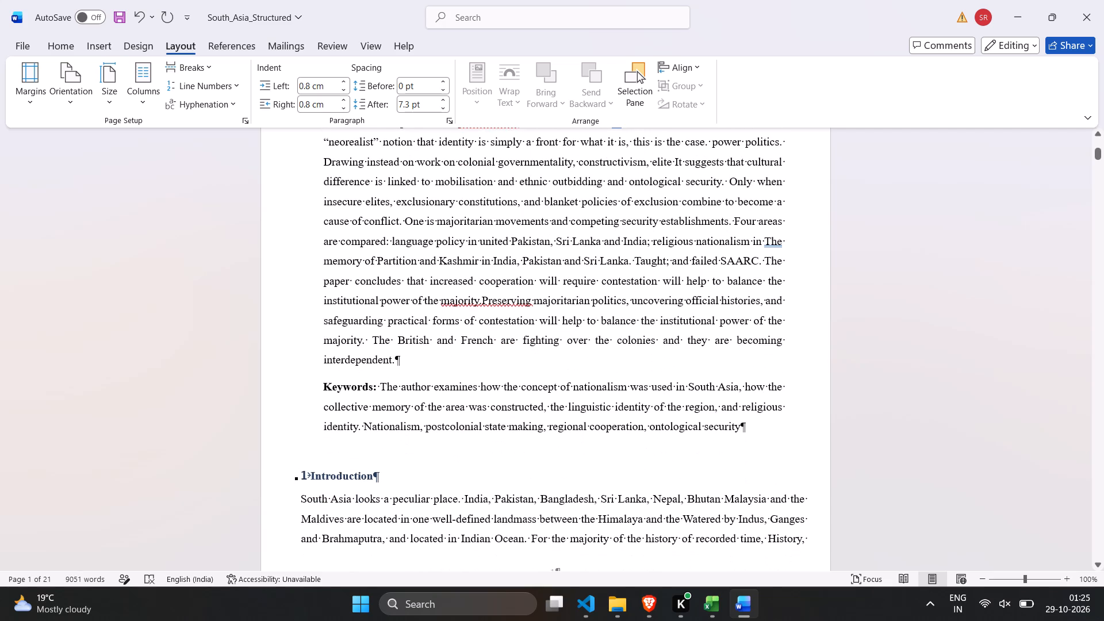
scroll(501, 414, "down", 1)
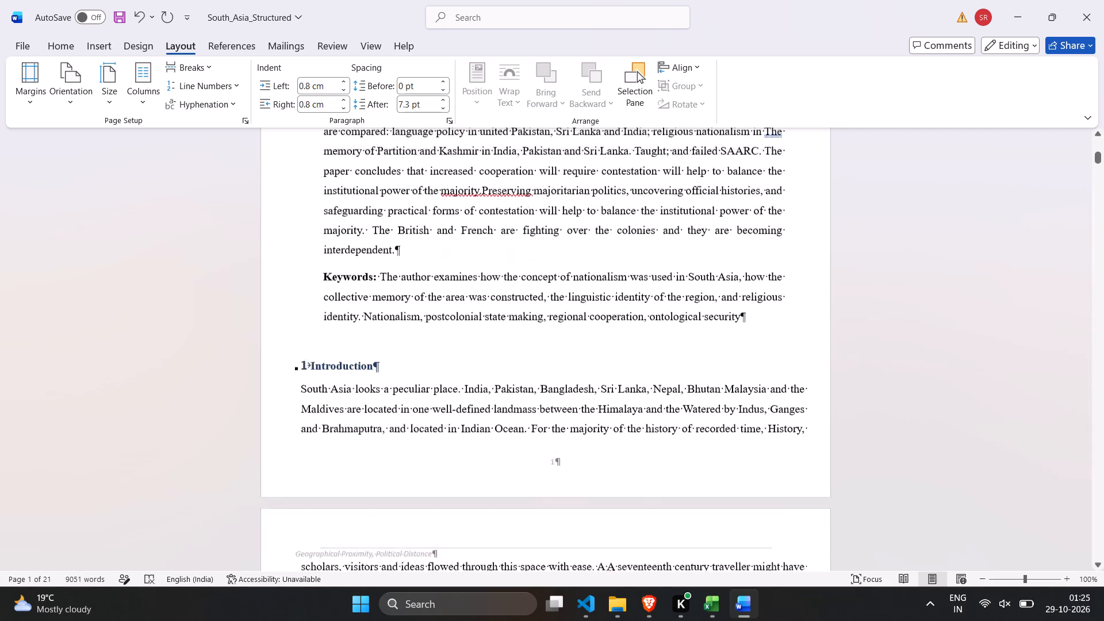
scroll(501, 414, "down", 1)
left_click(343, 381)
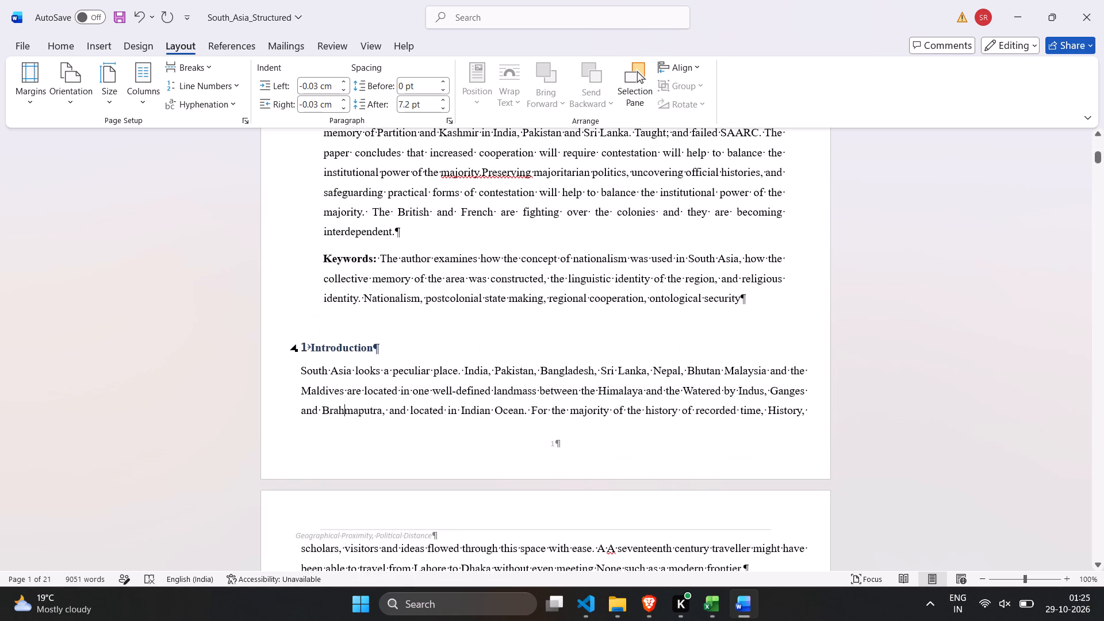
key("ctrl+a")
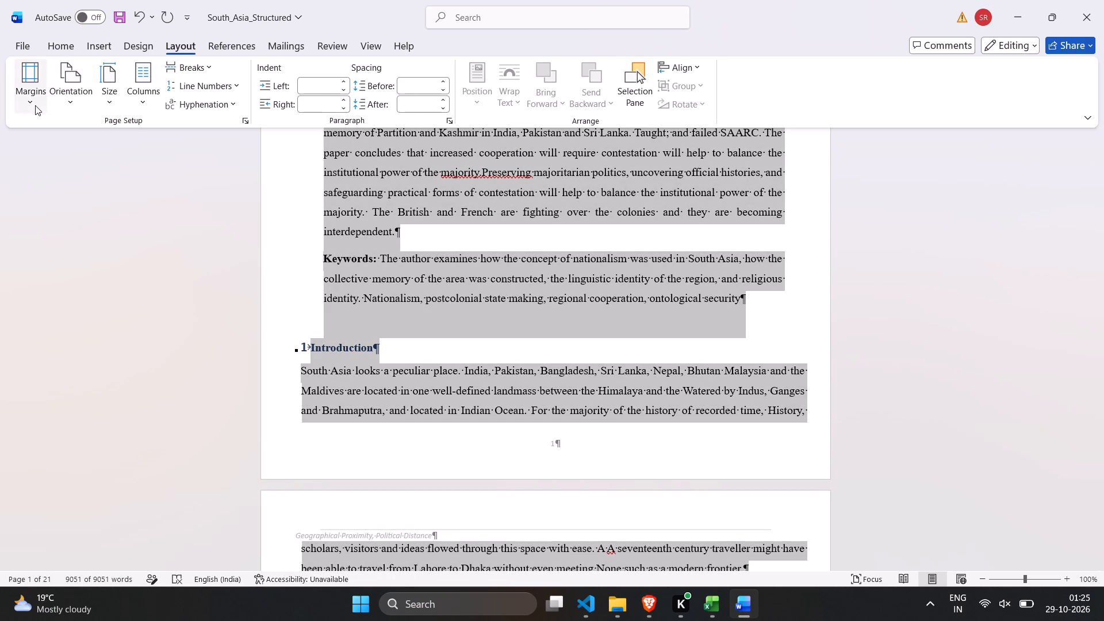
left_click(34, 105)
left_click(75, 493)
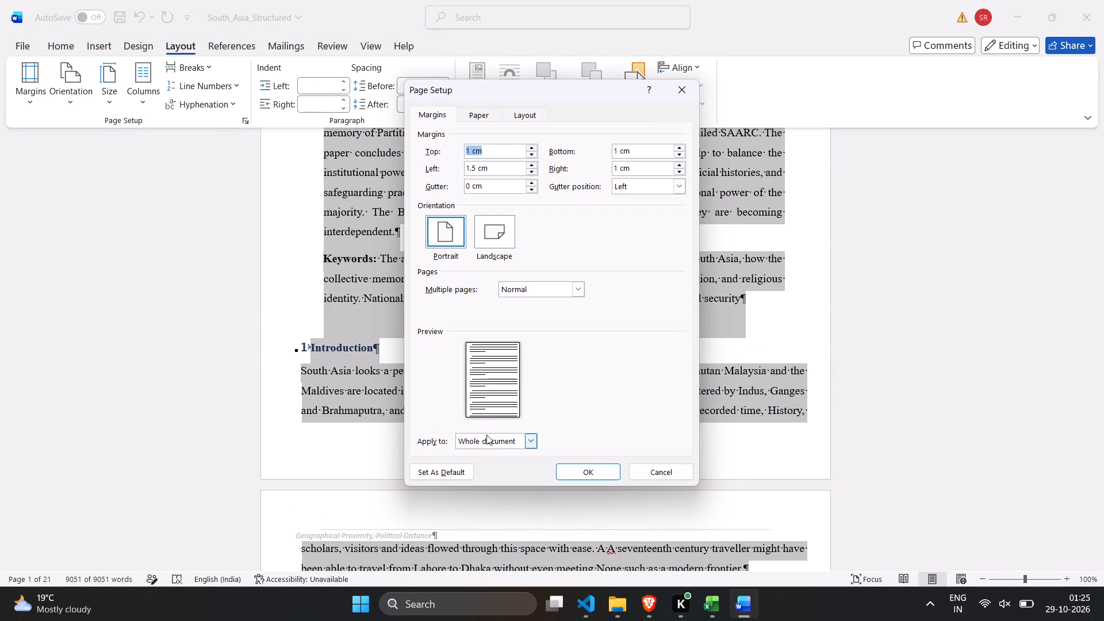
left_click(491, 441)
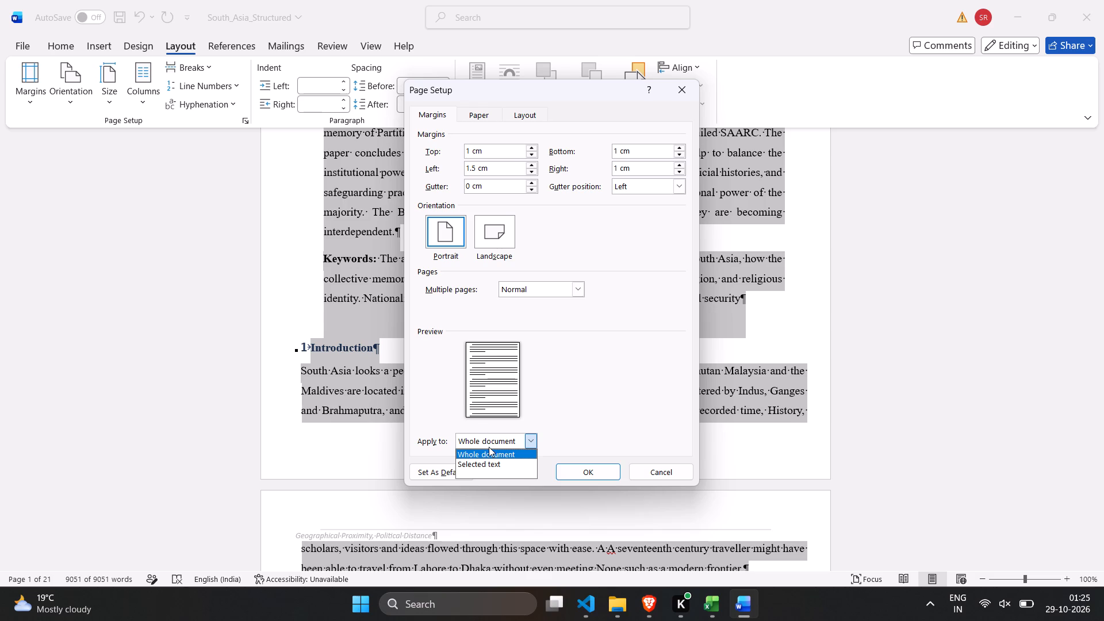
left_click(486, 454)
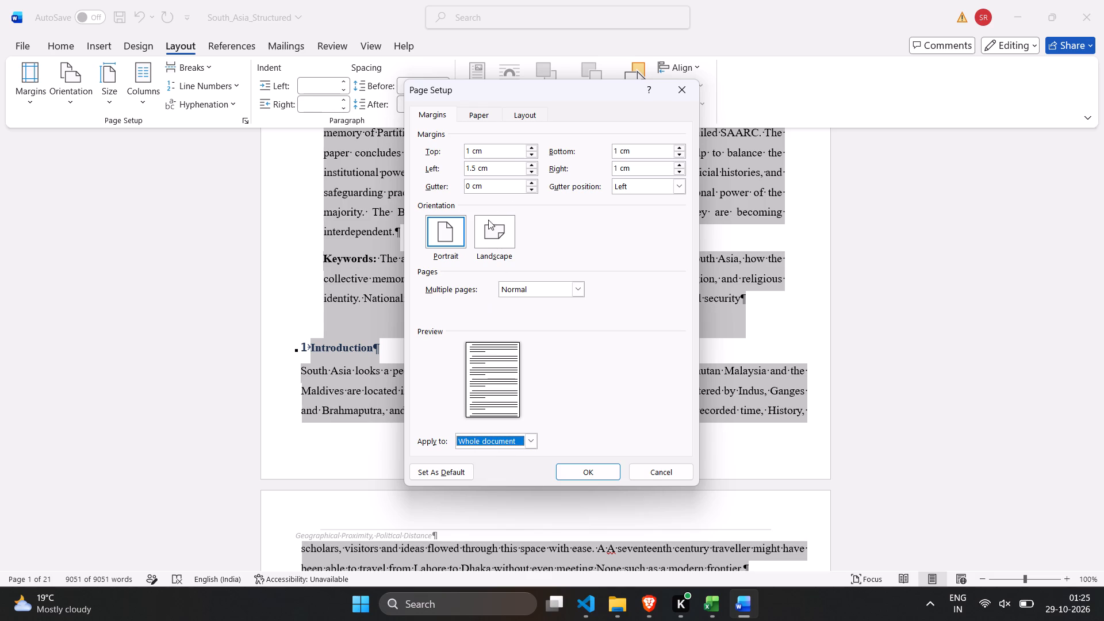
left_click(606, 467)
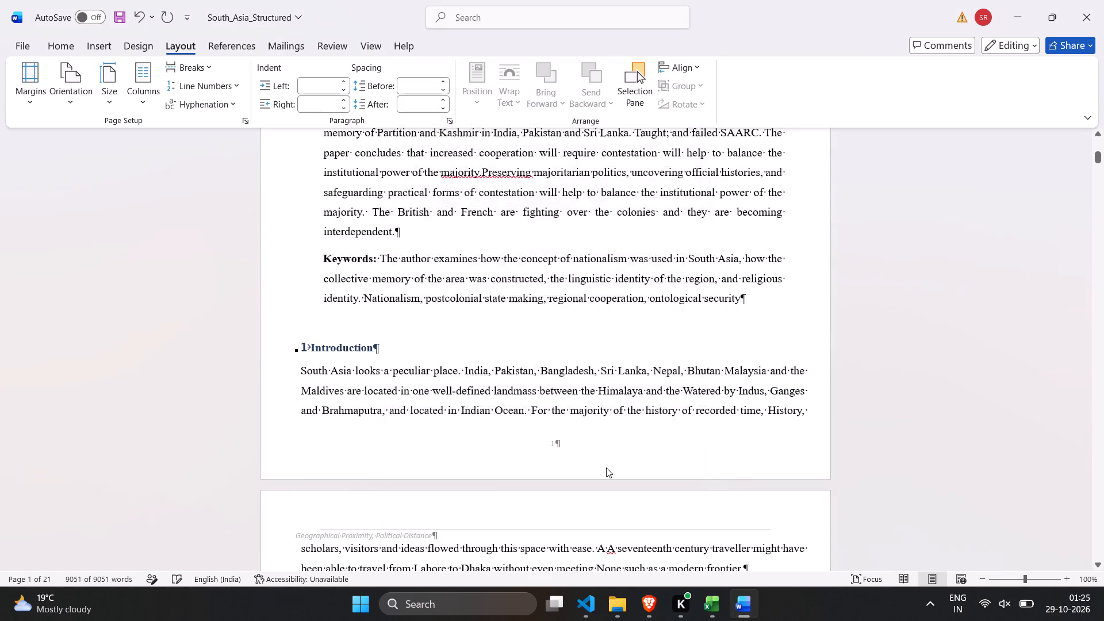
Look through the pages from the Introduction to section 2.1 to check the layout with the new margins.
left_click(597, 393)
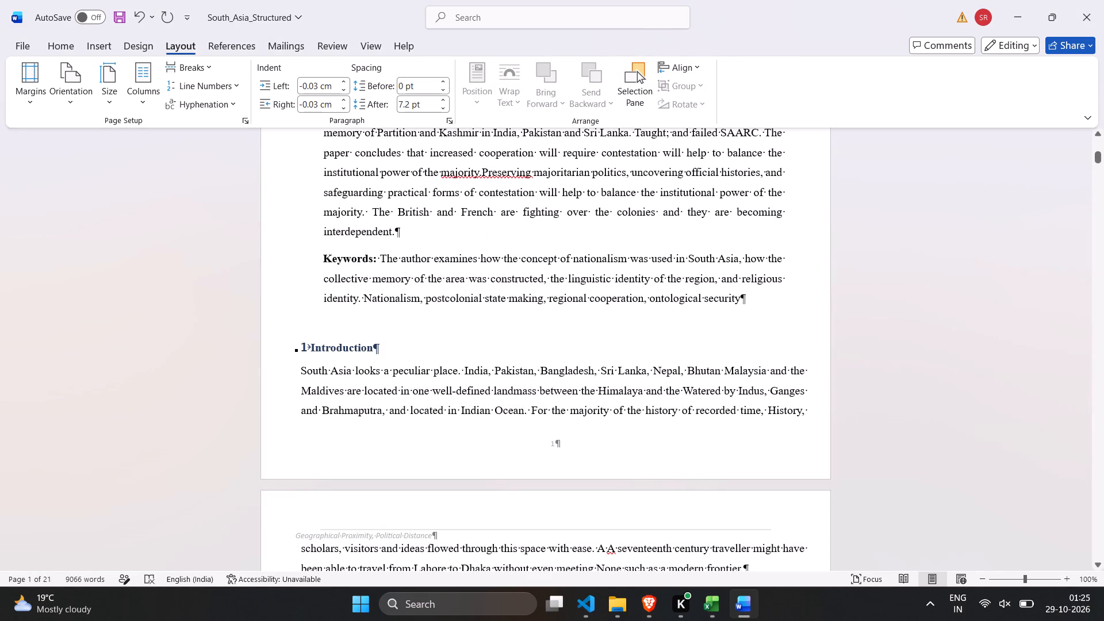
left_click(328, 367)
scroll(325, 364, "down", 2)
scroll(352, 364, "up", 1)
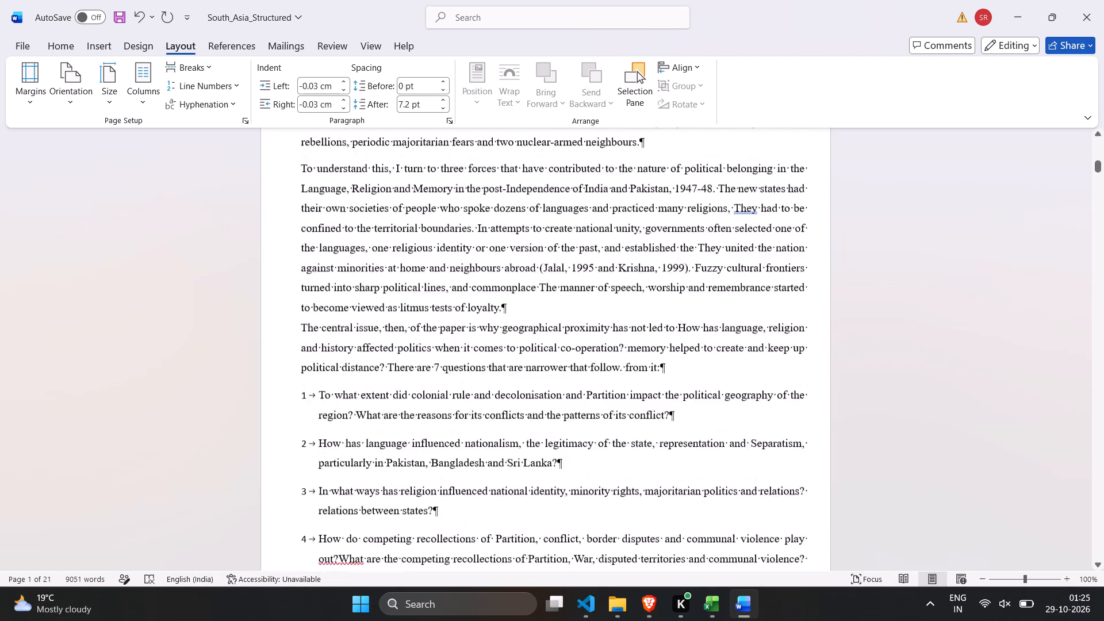
scroll(352, 364, "up", 1)
scroll(352, 364, "down", 3)
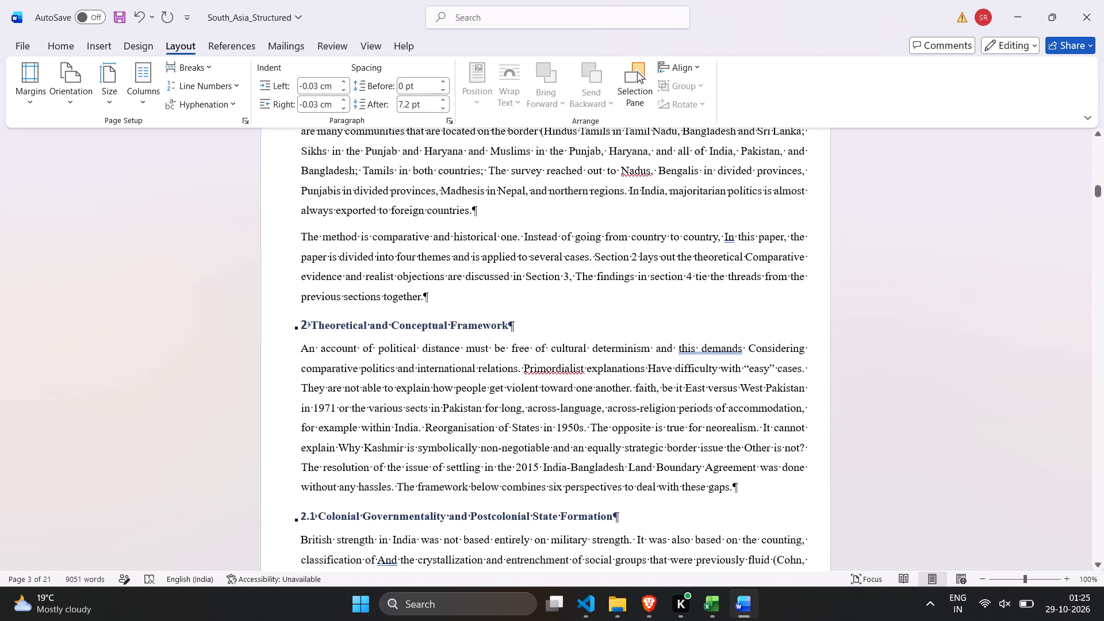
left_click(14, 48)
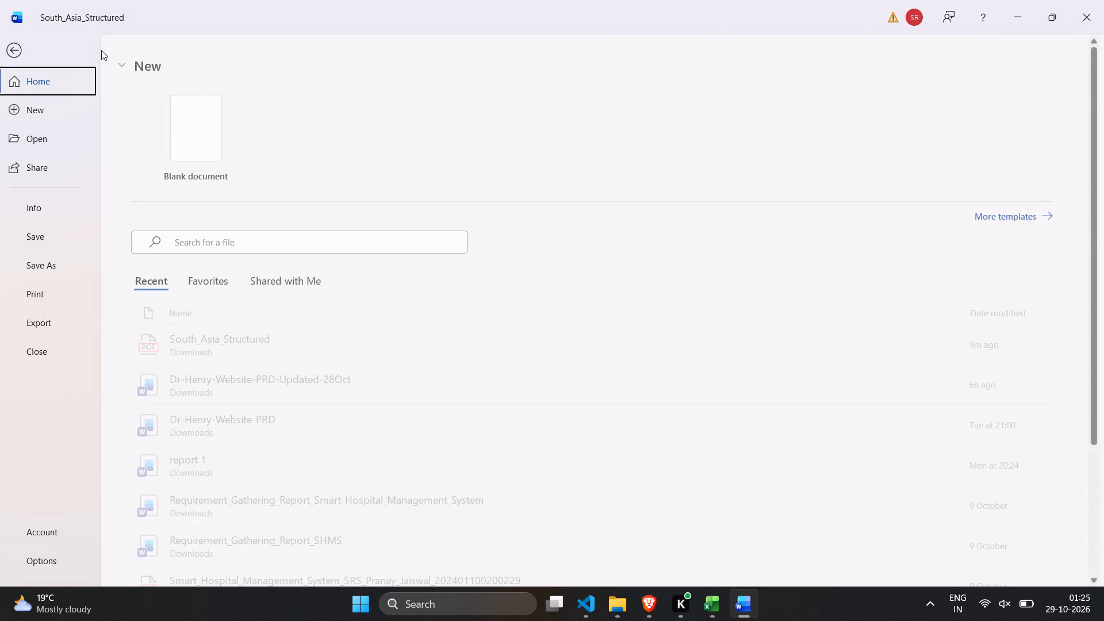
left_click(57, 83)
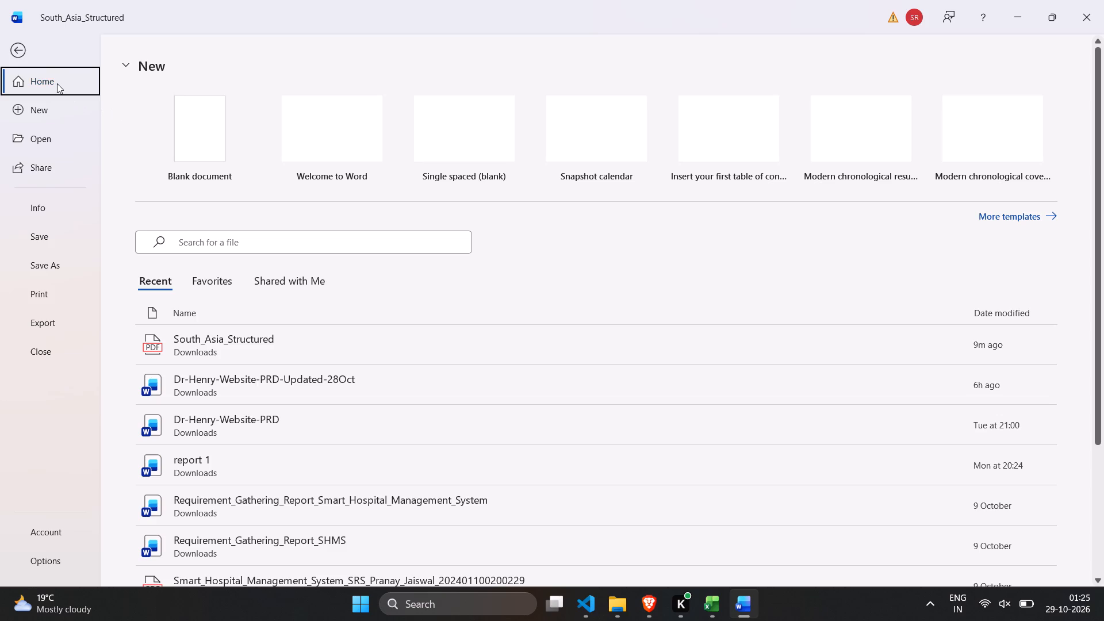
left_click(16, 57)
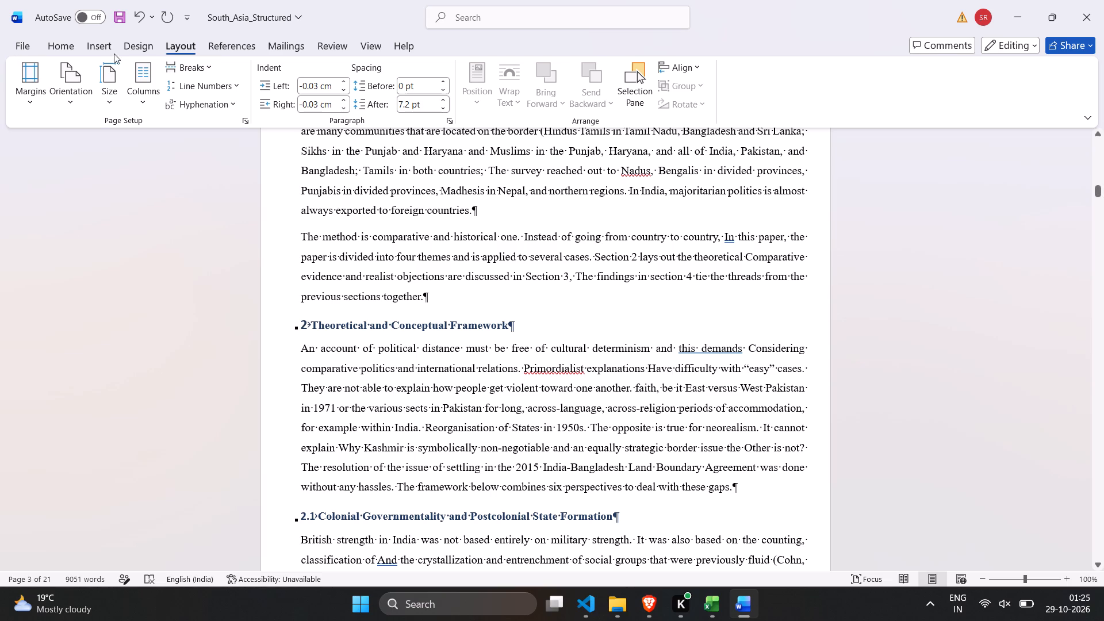
Hide the paragraph marks and other formatting symbols in the document.
left_click(62, 43)
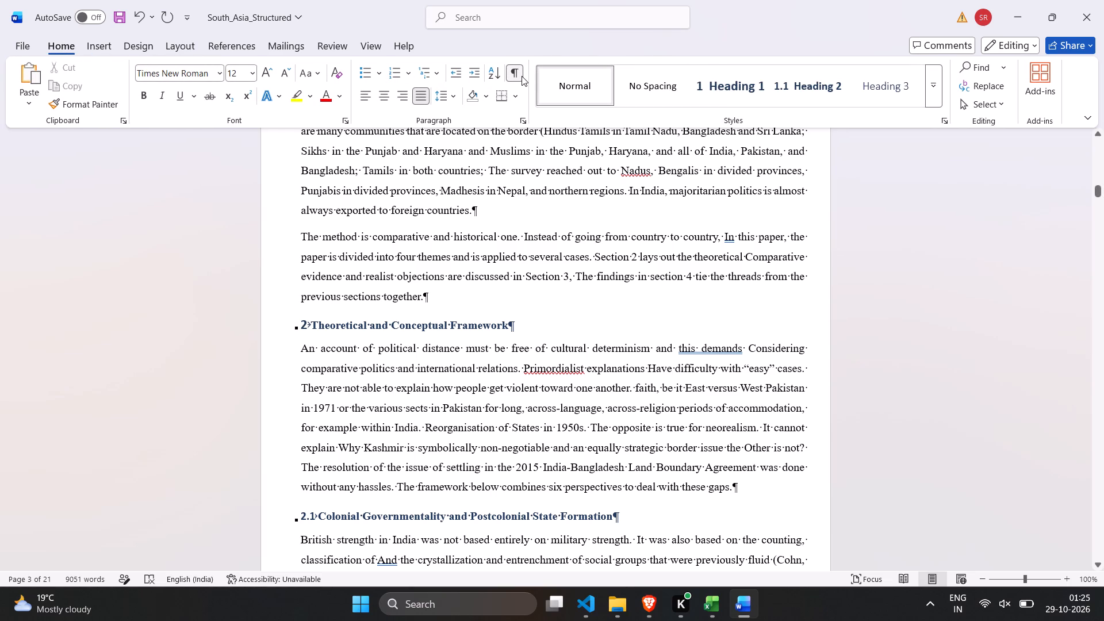
left_click(522, 76)
Select the entire paper, set its alignment to justified and its line spacing to 1.5.
scroll(559, 231, "up", 1)
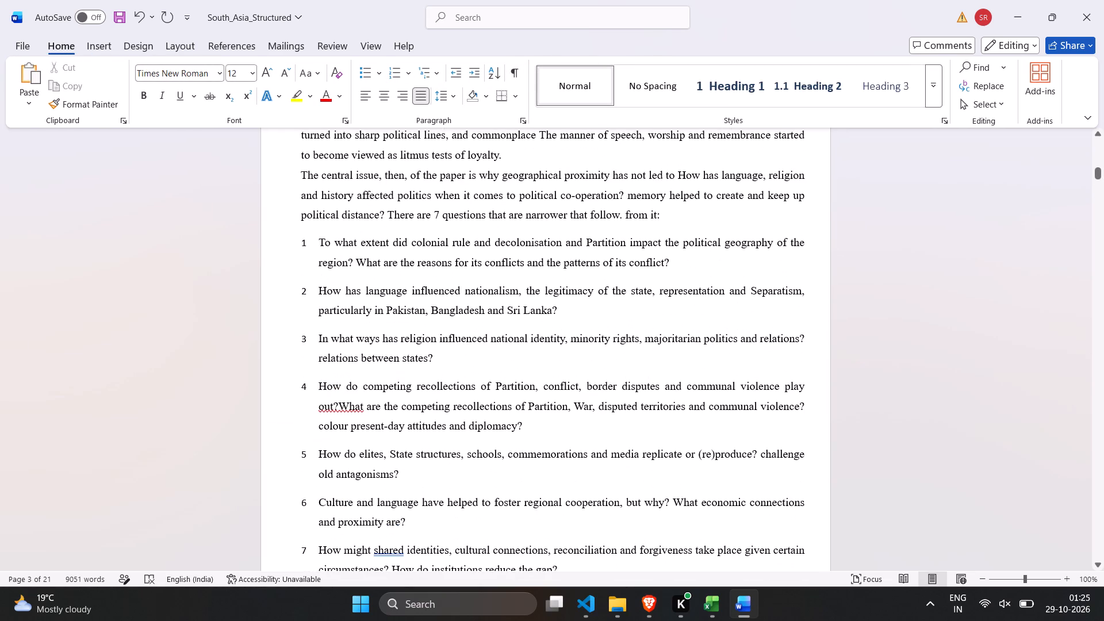
left_click(542, 245)
key("ctrl+a")
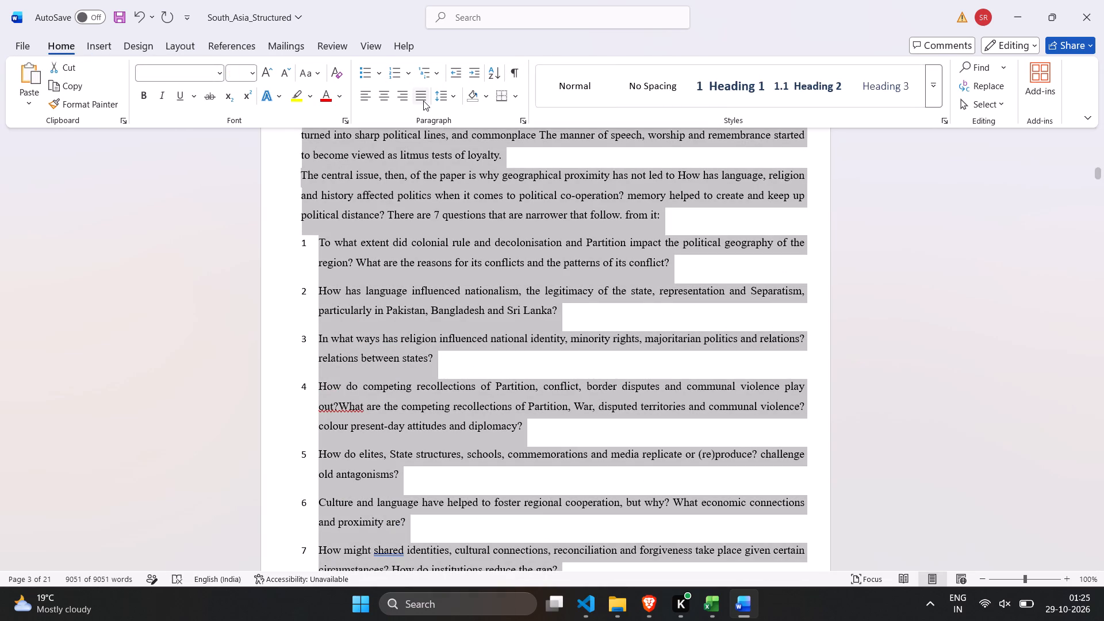
left_click(423, 101)
left_click(450, 99)
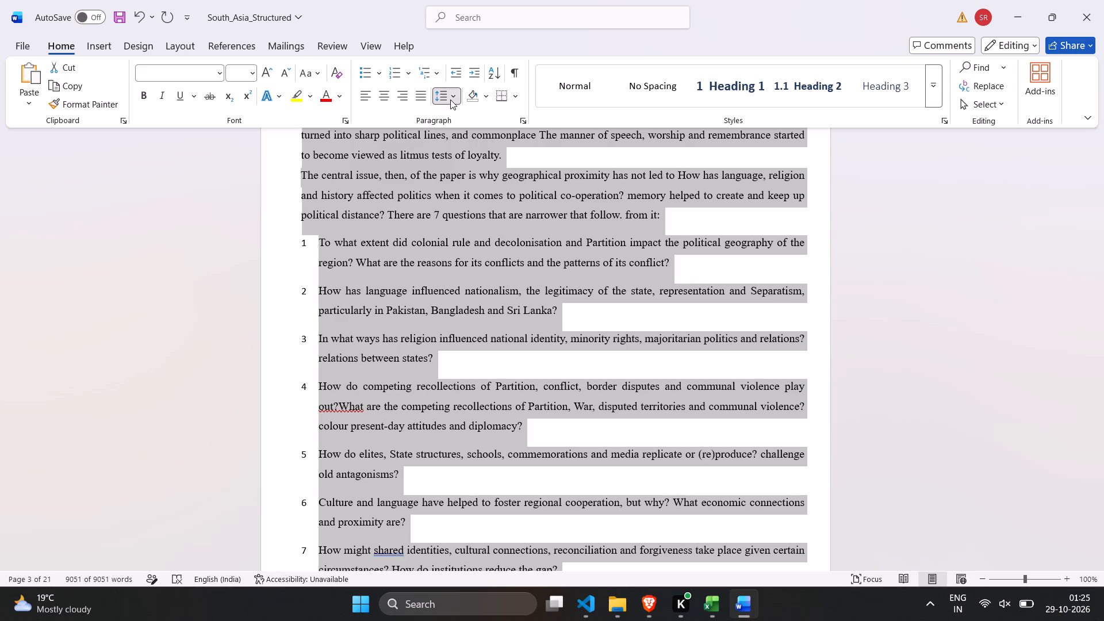
left_click(459, 153)
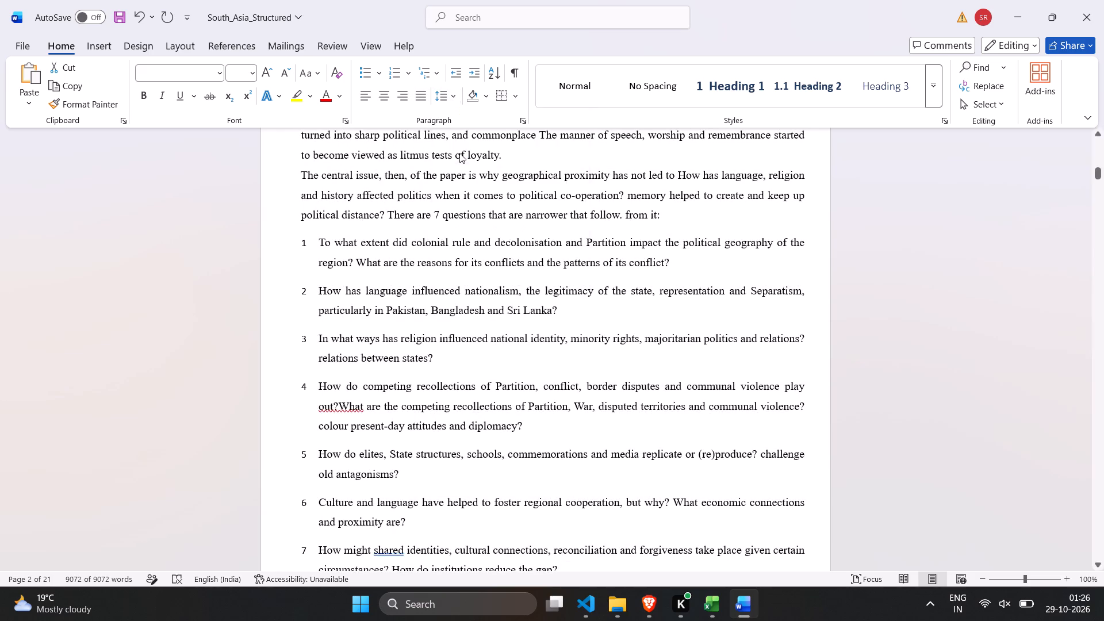
left_click(448, 94)
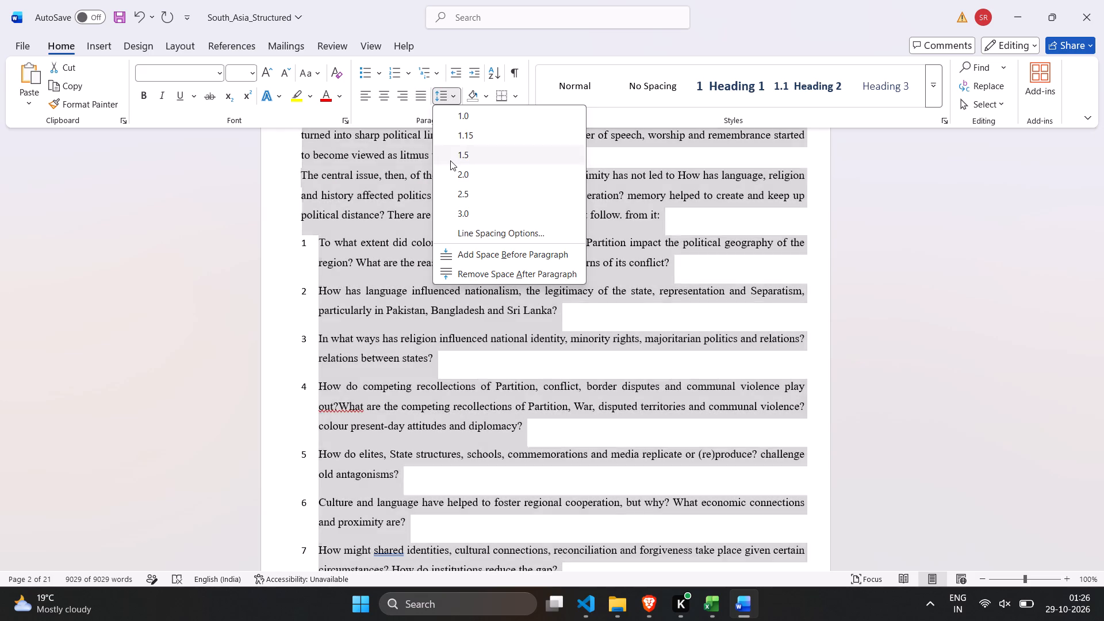
left_click(450, 160)
left_click(476, 249)
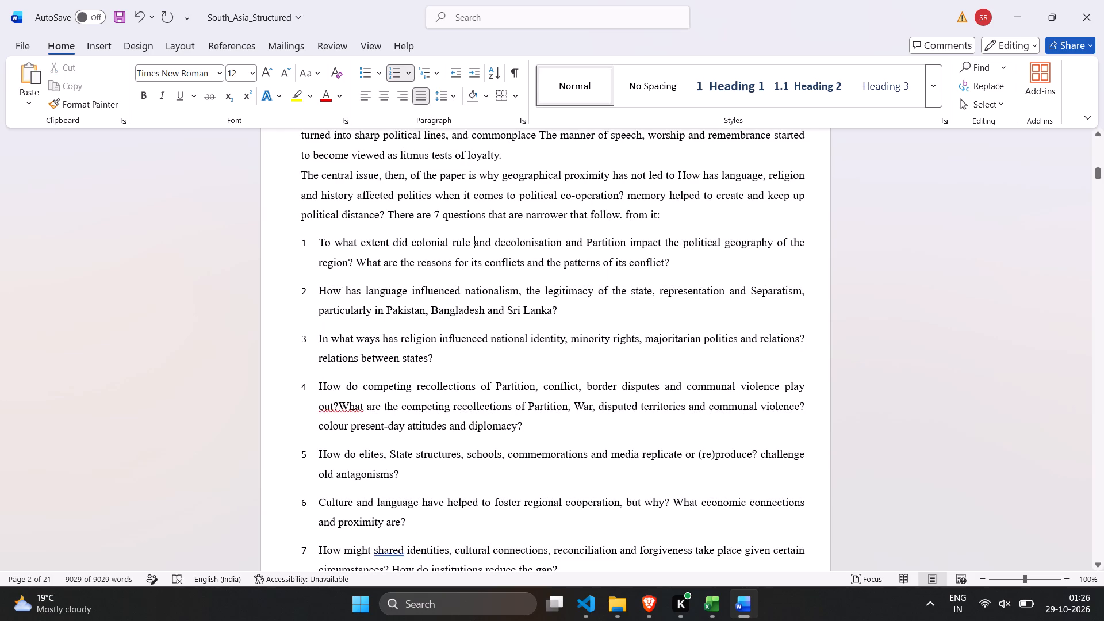
Insert the missing space between "out?" and "What" in research question 4 of the Introduction.
left_click(341, 405)
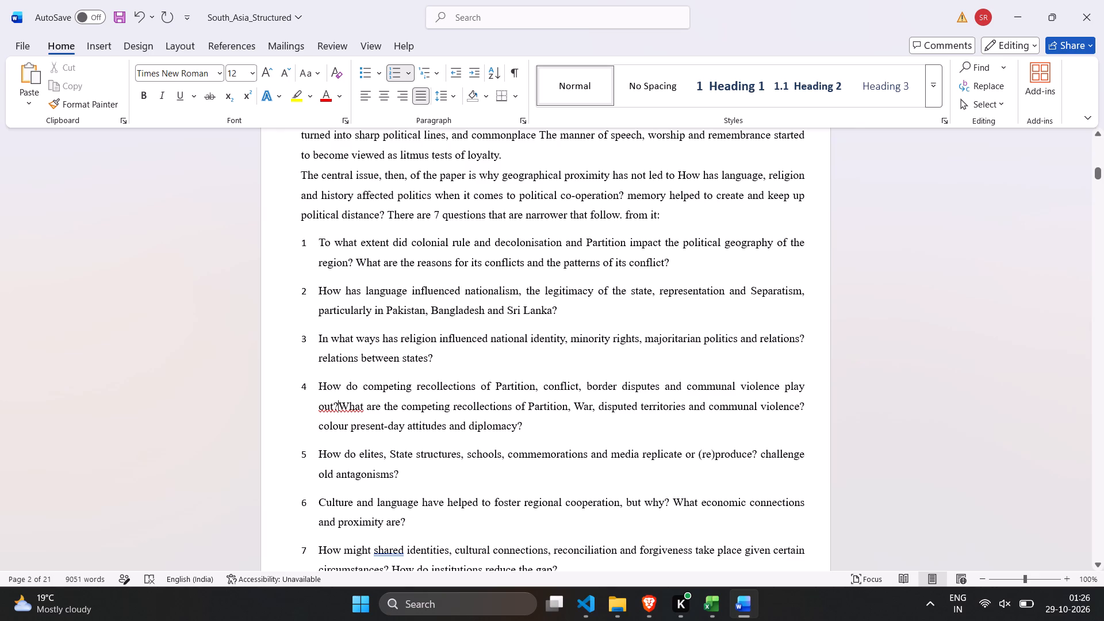
key("space")
Select the entire paper again from the title page and reapply 1.5 line spacing.
scroll(414, 332, "up", 2)
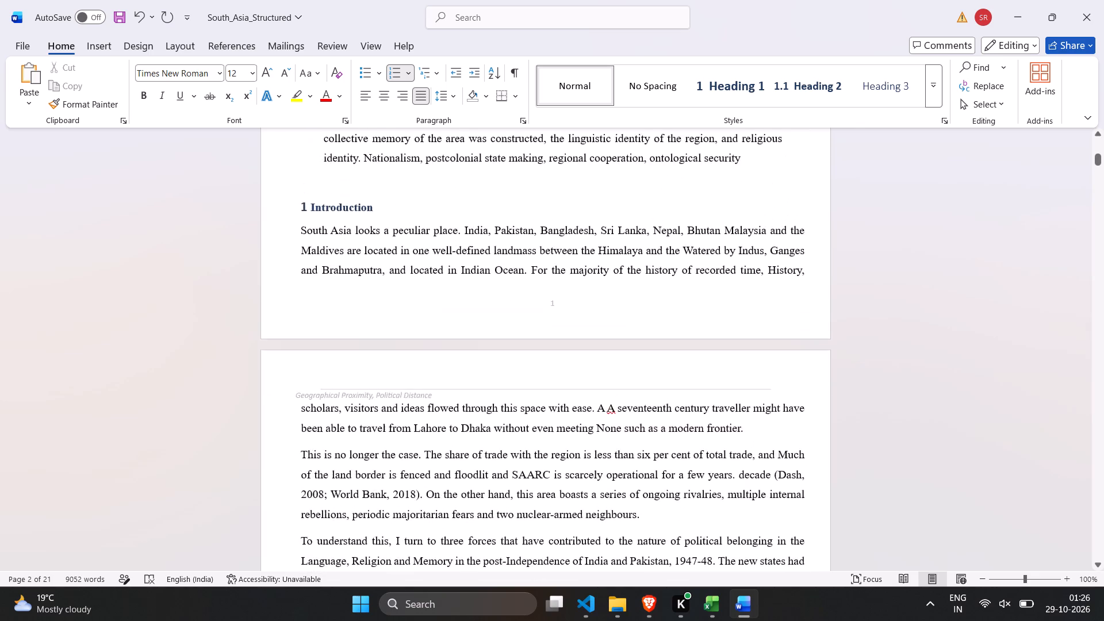
scroll(414, 332, "up", 2)
left_click(434, 315)
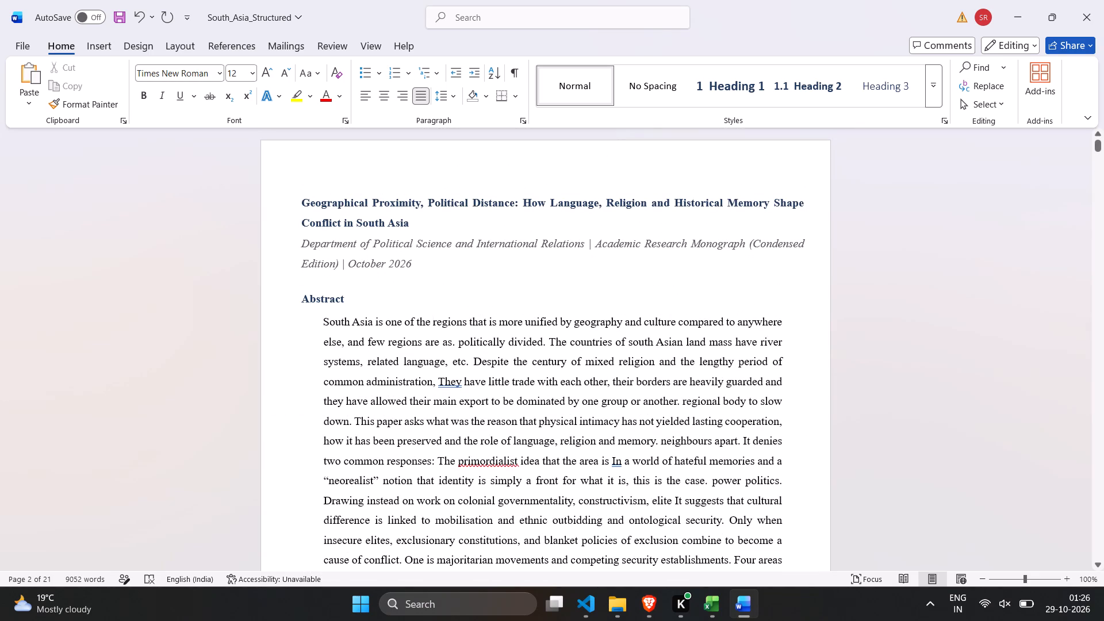
key("ctrl+a")
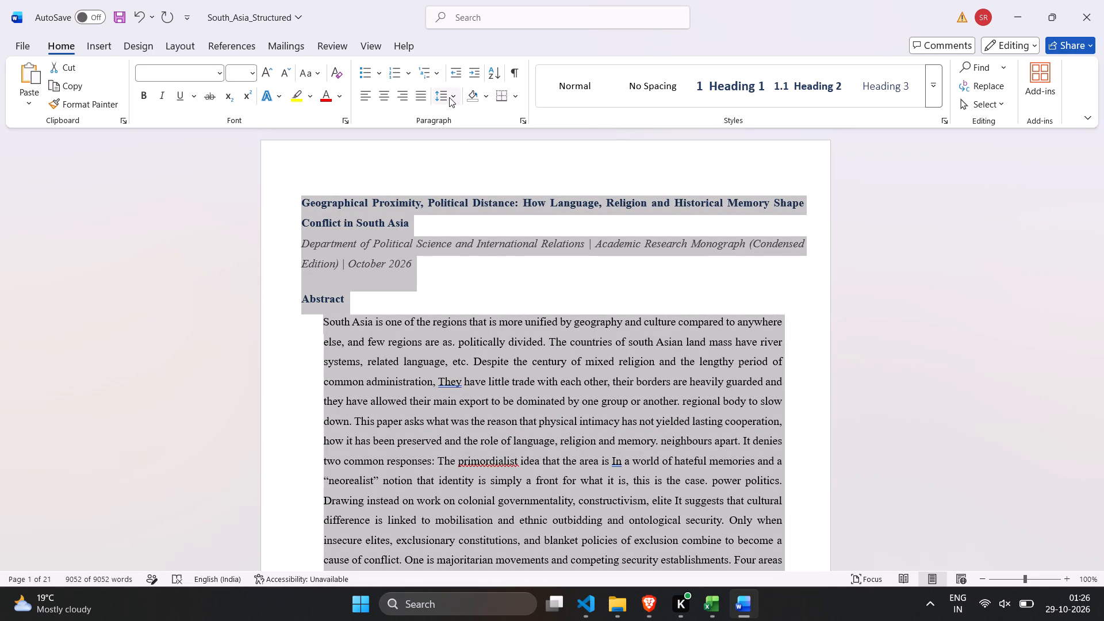
left_click(449, 97)
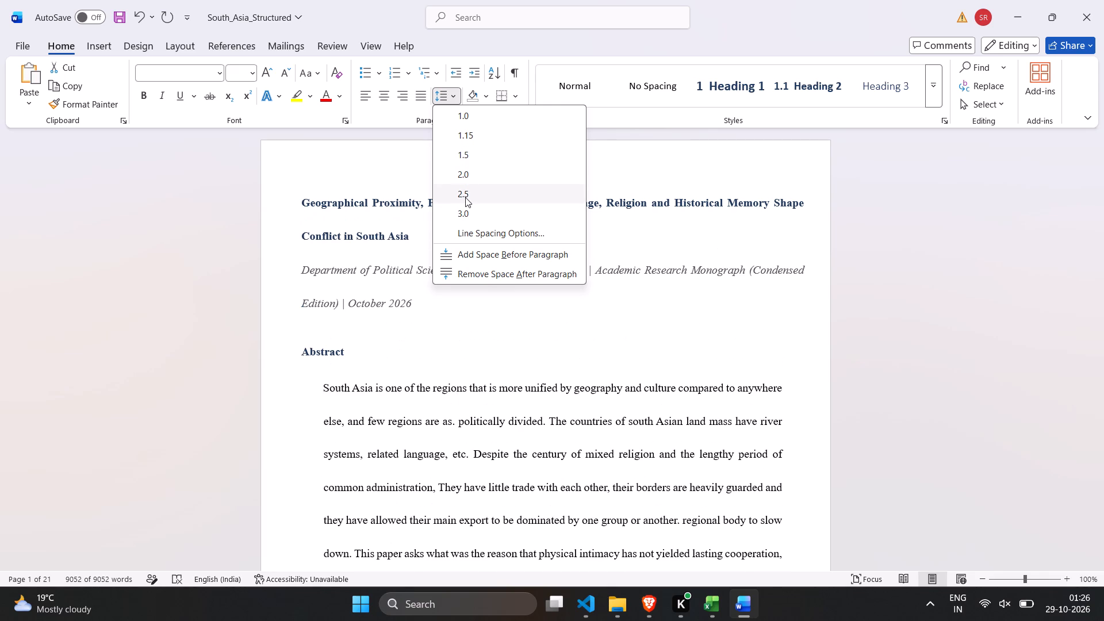
left_click(475, 155)
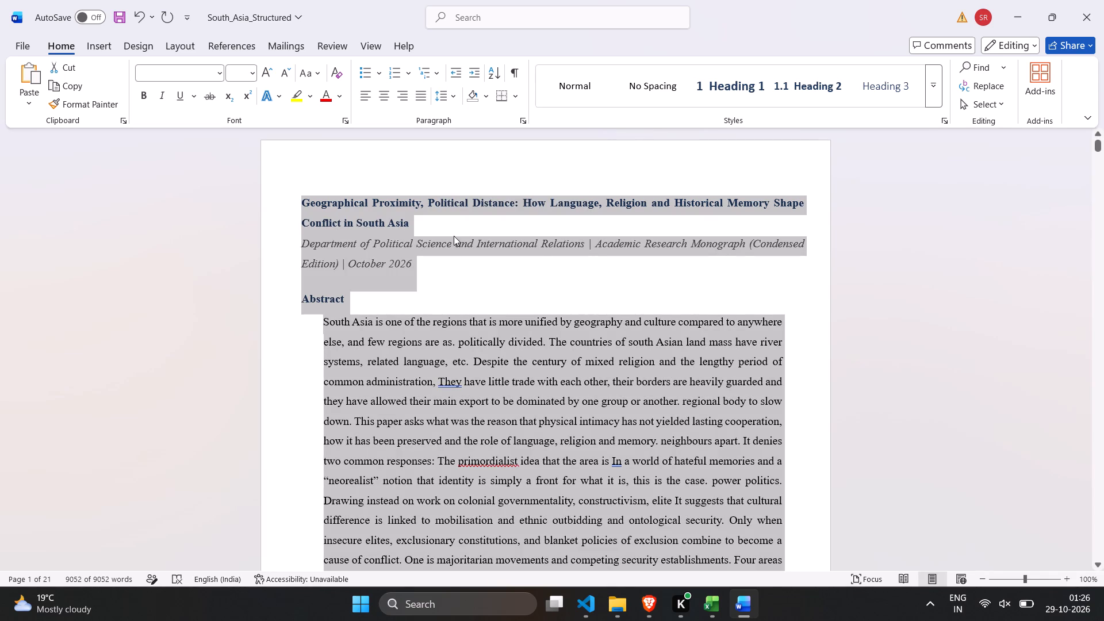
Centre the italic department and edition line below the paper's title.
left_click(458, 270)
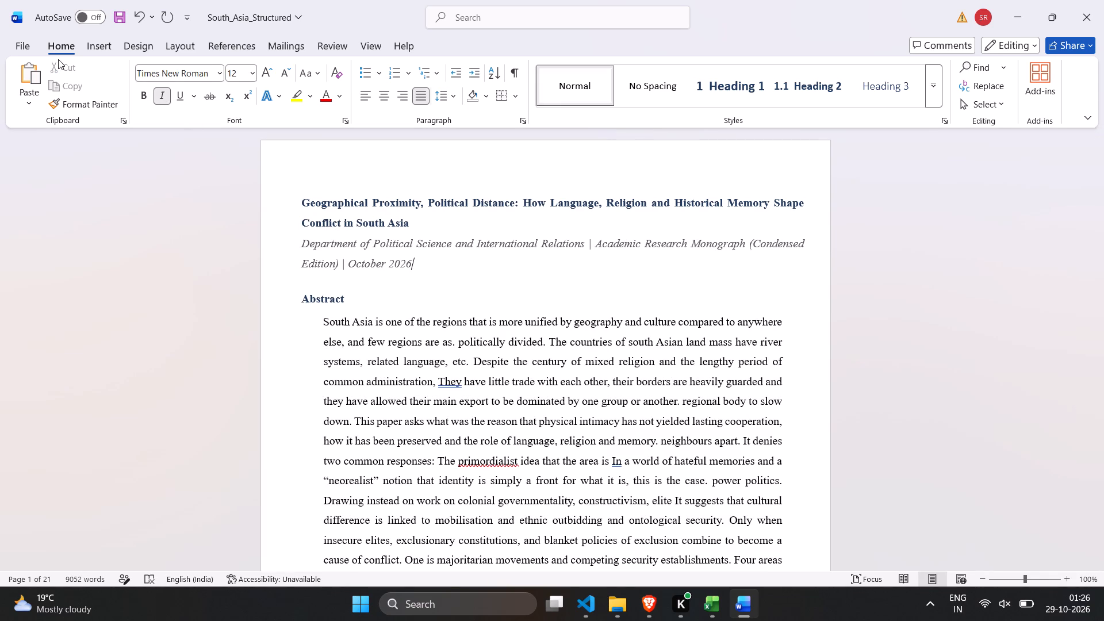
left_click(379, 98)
Select the entire paper, try centred alignment, and set all the text to justified.
left_click(488, 308)
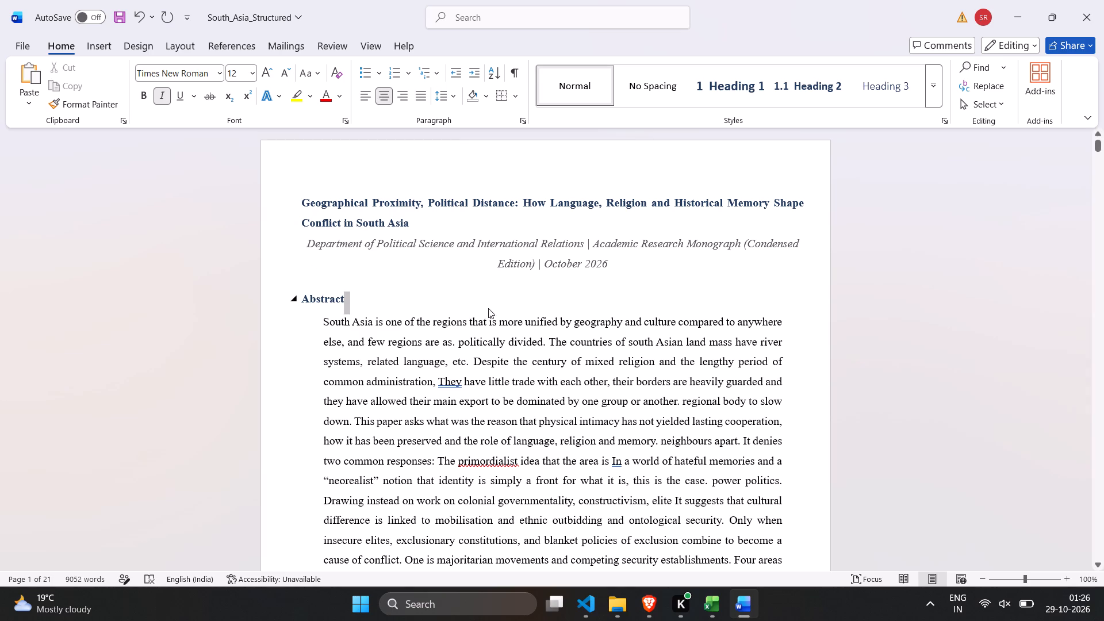
key("ctrl+a")
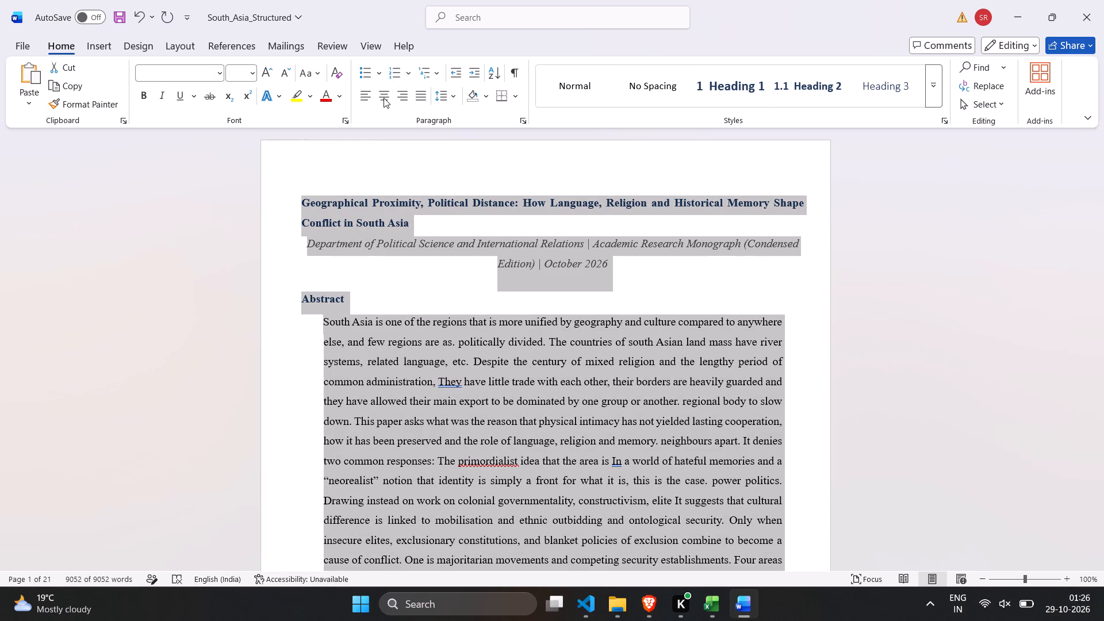
left_click(384, 98)
left_click(421, 98)
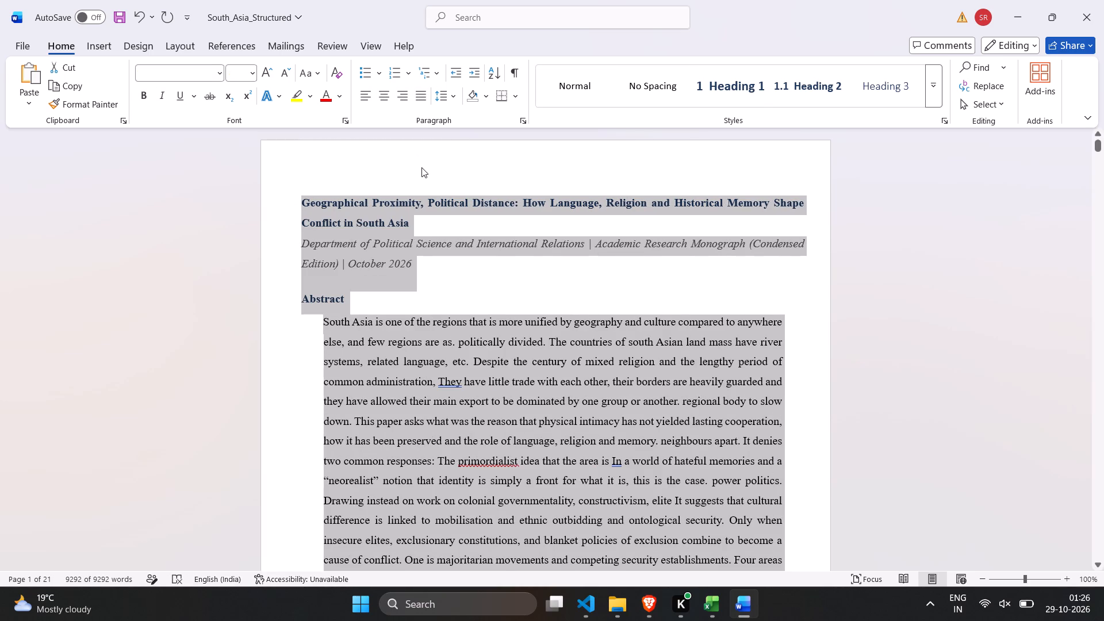
left_click(508, 276)
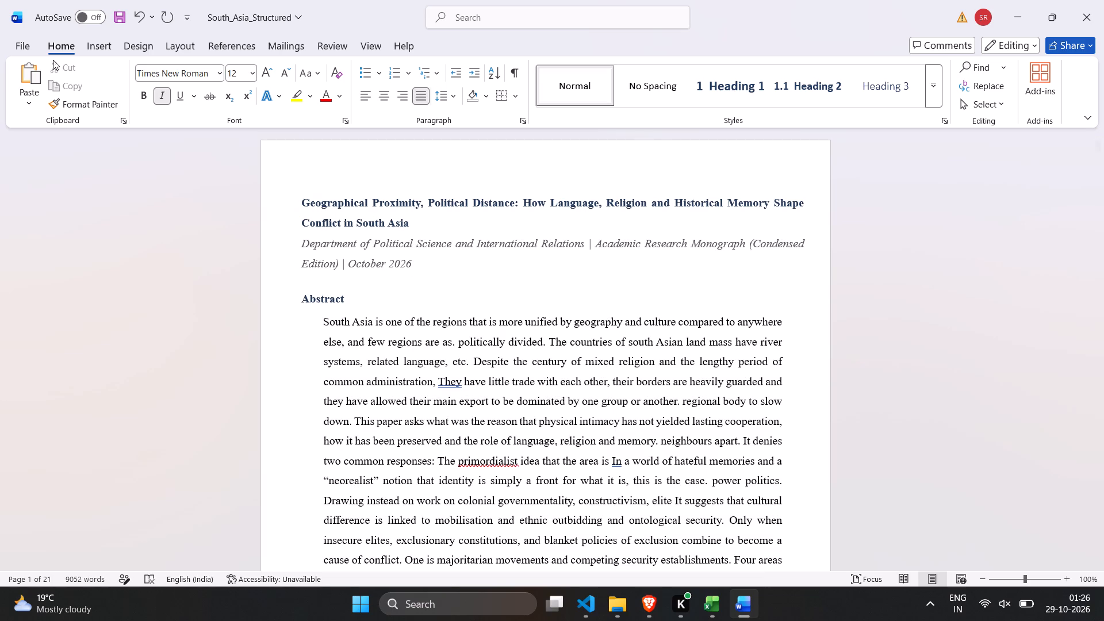
Reapply the current custom page margins, trying the This point forward scope and settling on Whole document.
left_click(175, 46)
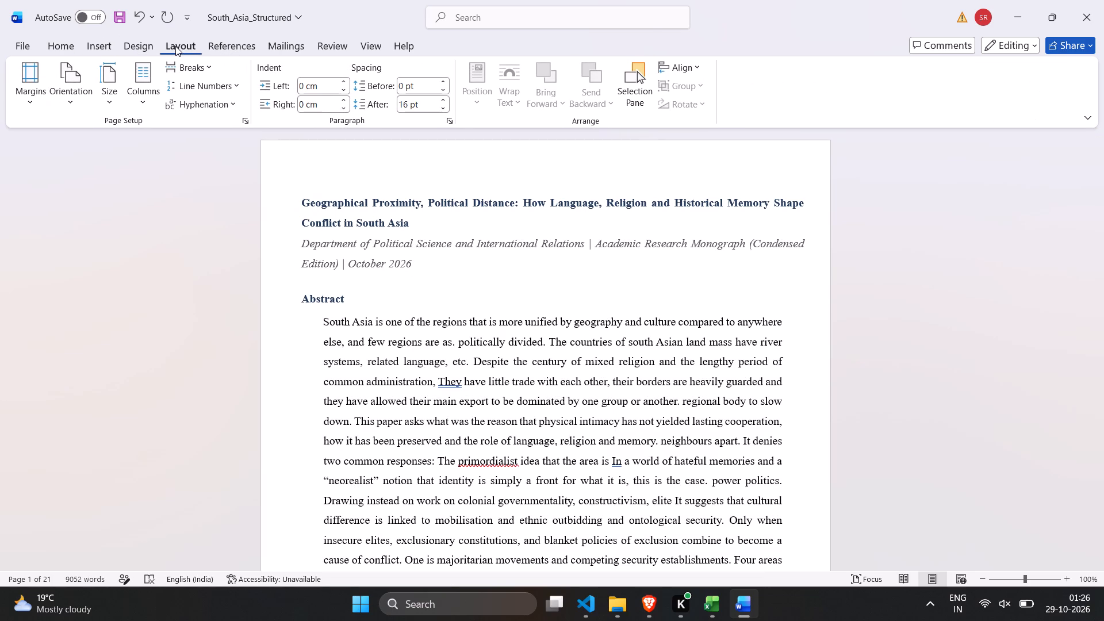
left_click(37, 106)
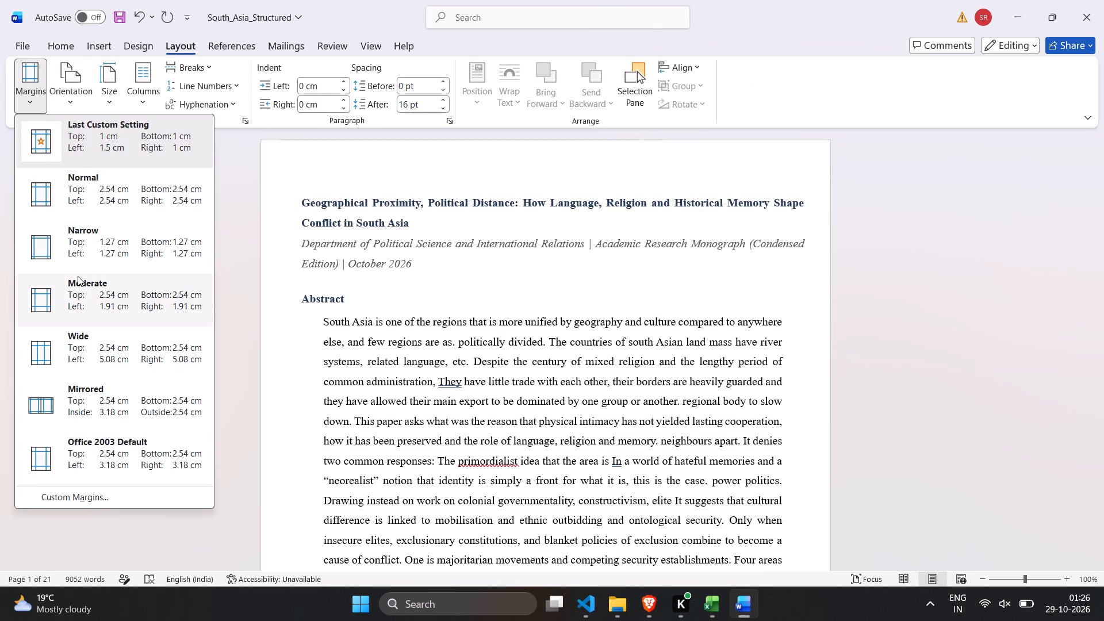
left_click(77, 498)
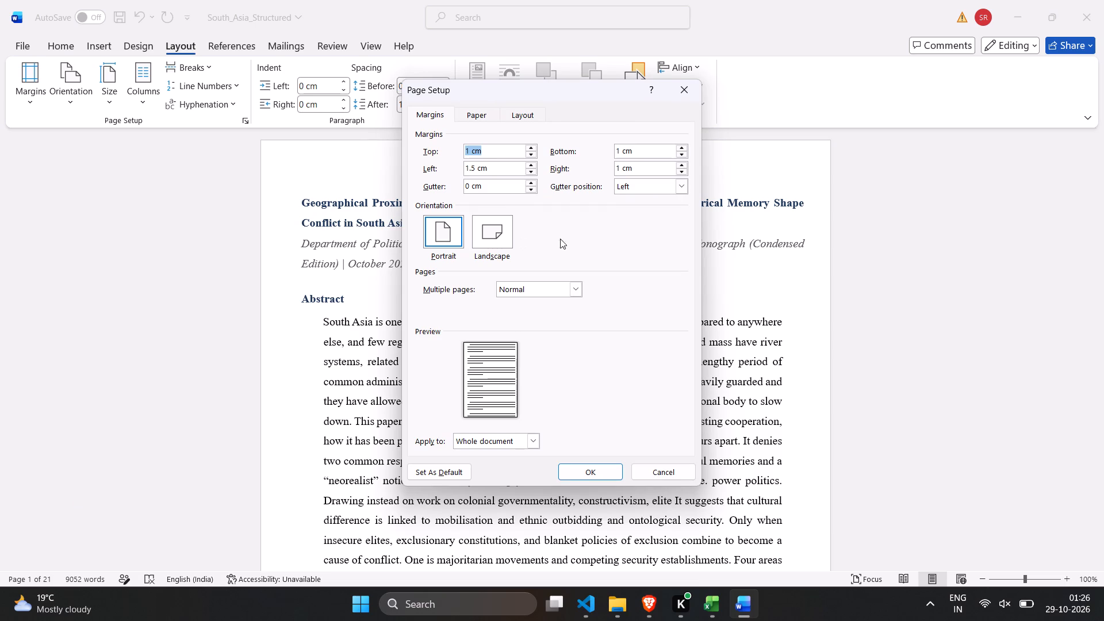
left_click(568, 286)
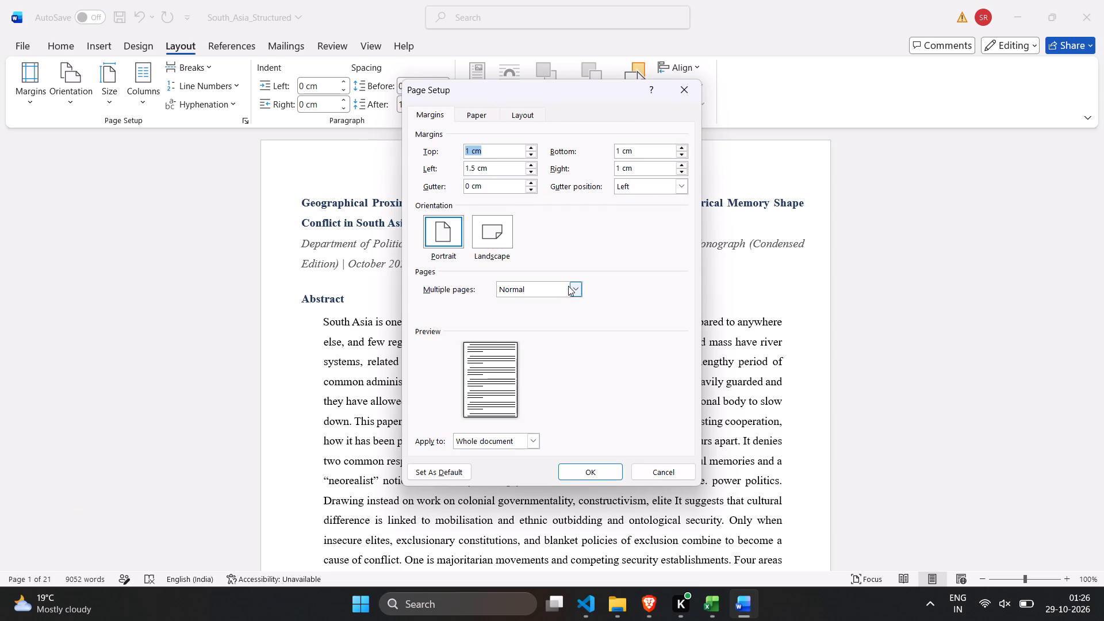
left_click(568, 286)
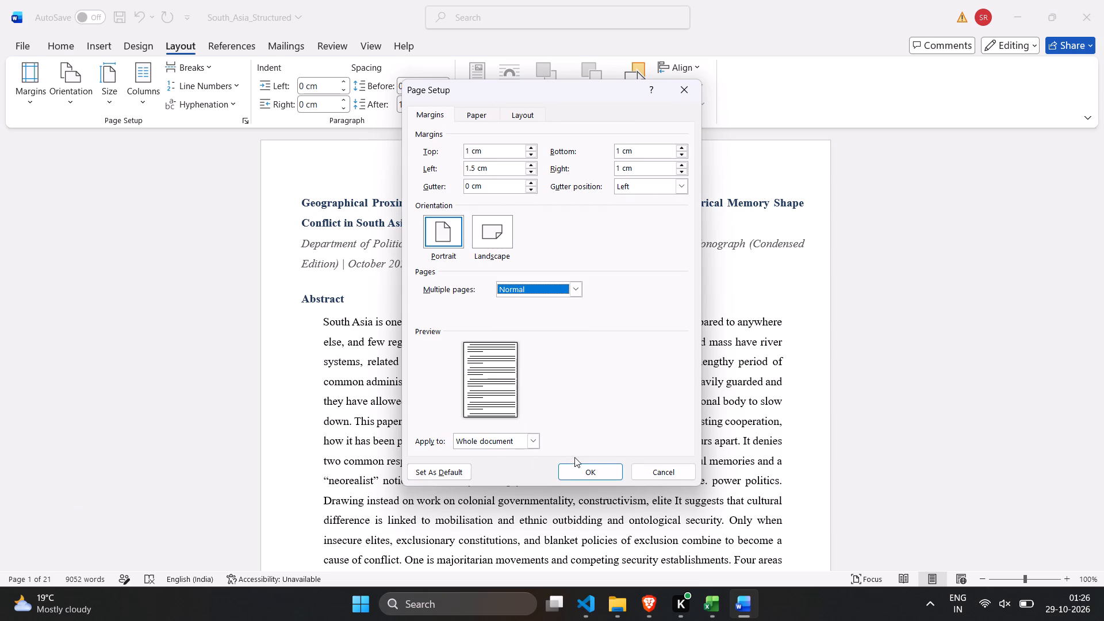
left_click(530, 439)
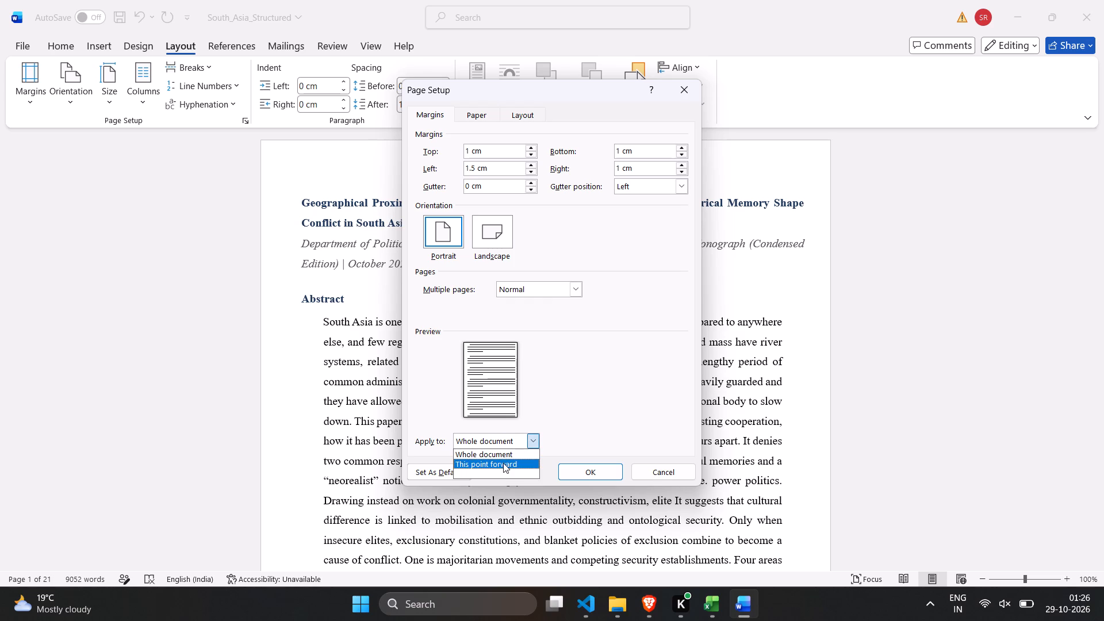
left_click(503, 463)
left_click(527, 439)
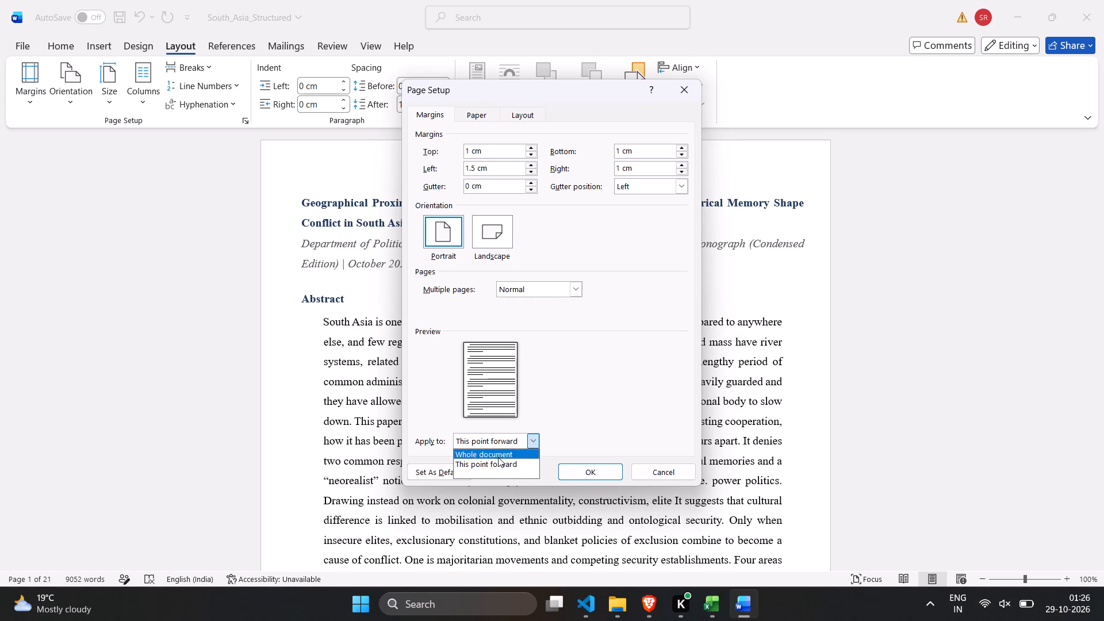
left_click(498, 457)
left_click(613, 480)
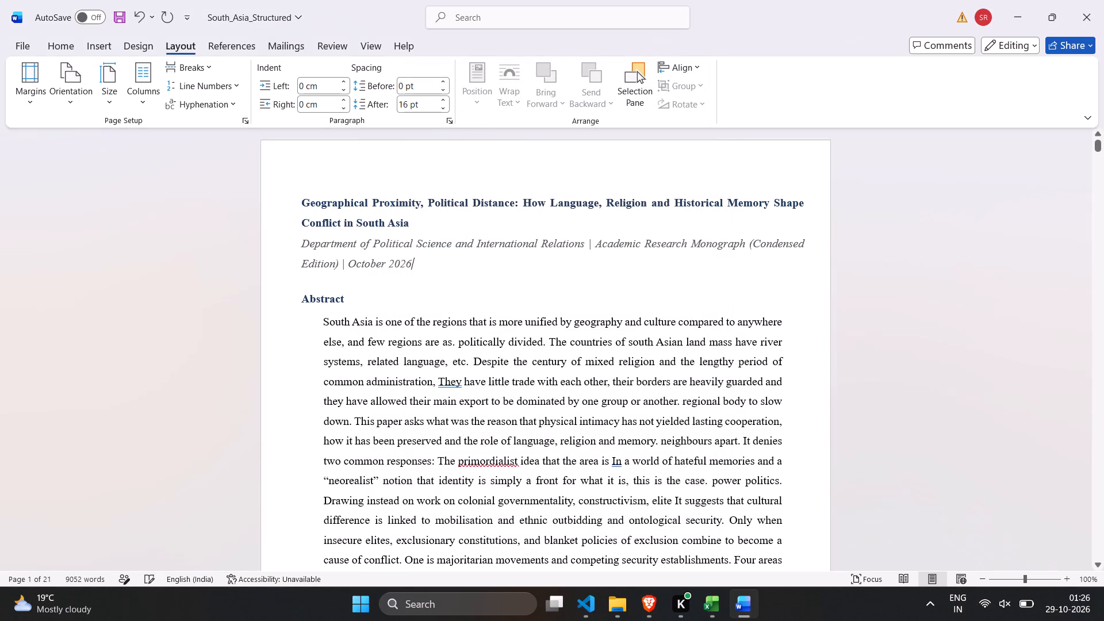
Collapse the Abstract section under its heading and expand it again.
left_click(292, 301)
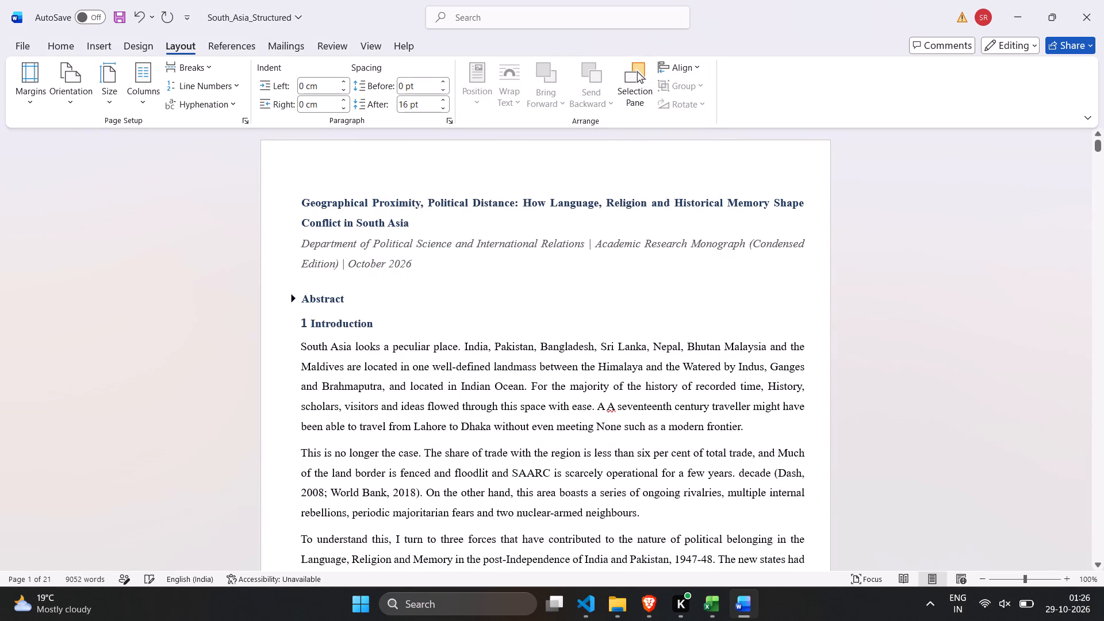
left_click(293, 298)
Look through the pages from the Abstract to section 2.1 to check the spacing, alignment and margins.
left_click(322, 345)
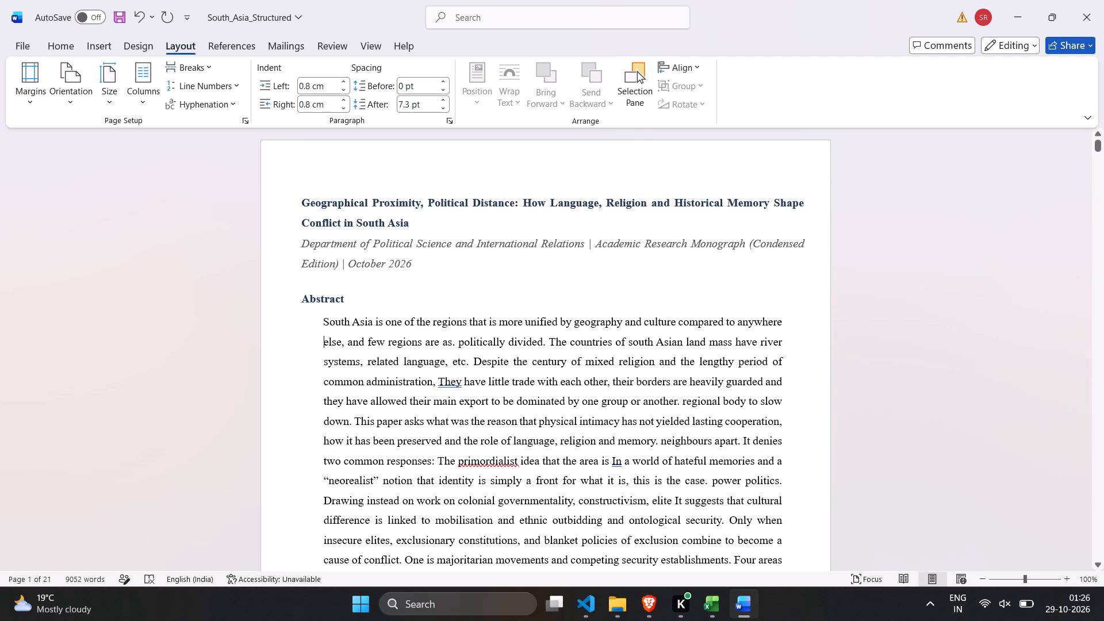
scroll(322, 345, "down", 3)
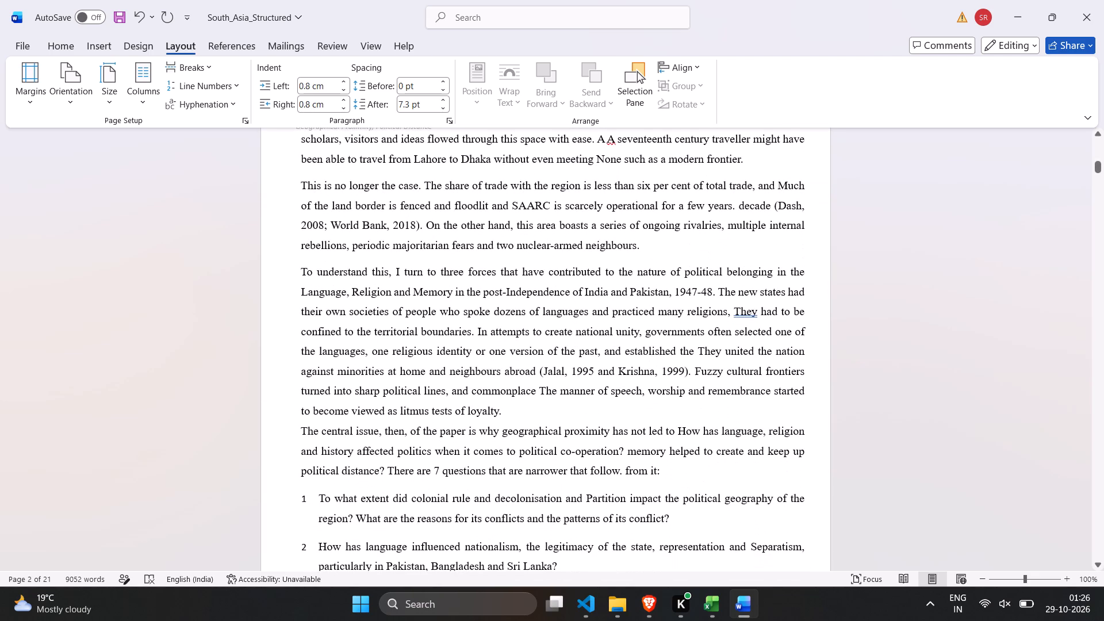
scroll(304, 348, "up", 1)
scroll(304, 348, "down", 4)
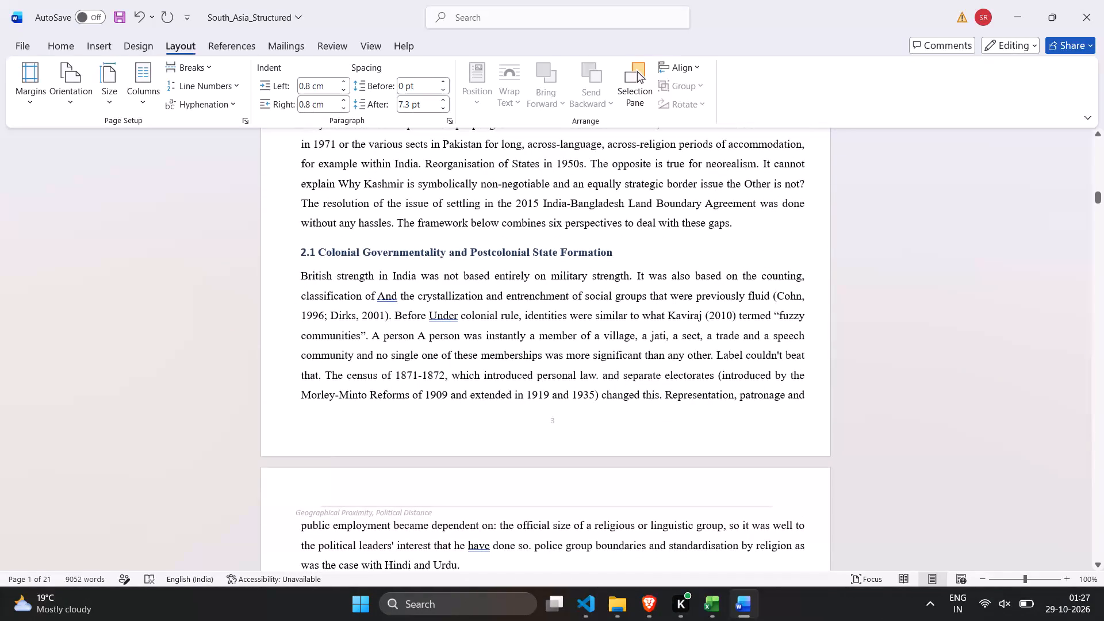
scroll(304, 348, "up", 1)
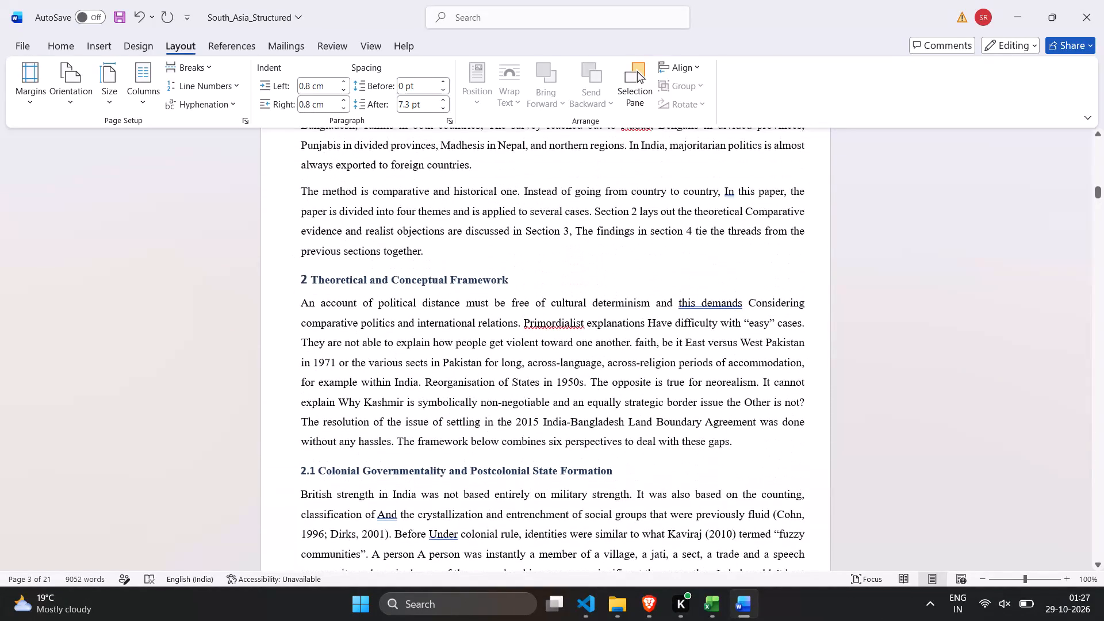
Select the Abstract body and Keywords paragraphs and examine their indentation and spacing in the Paragraph settings.
scroll(304, 348, "up", 2)
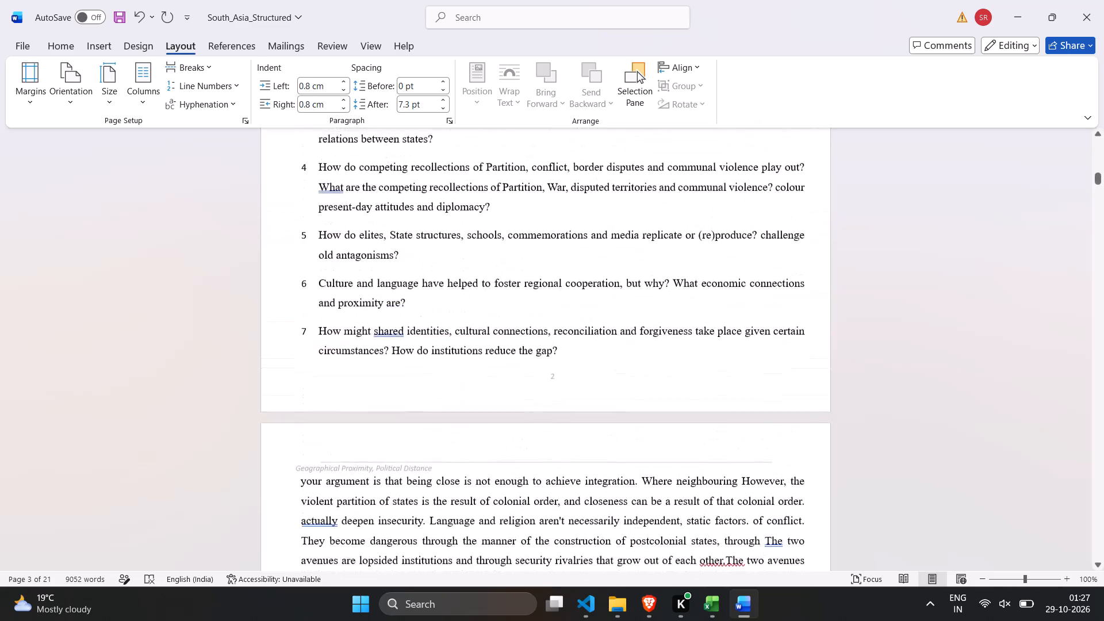
scroll(304, 348, "up", 3)
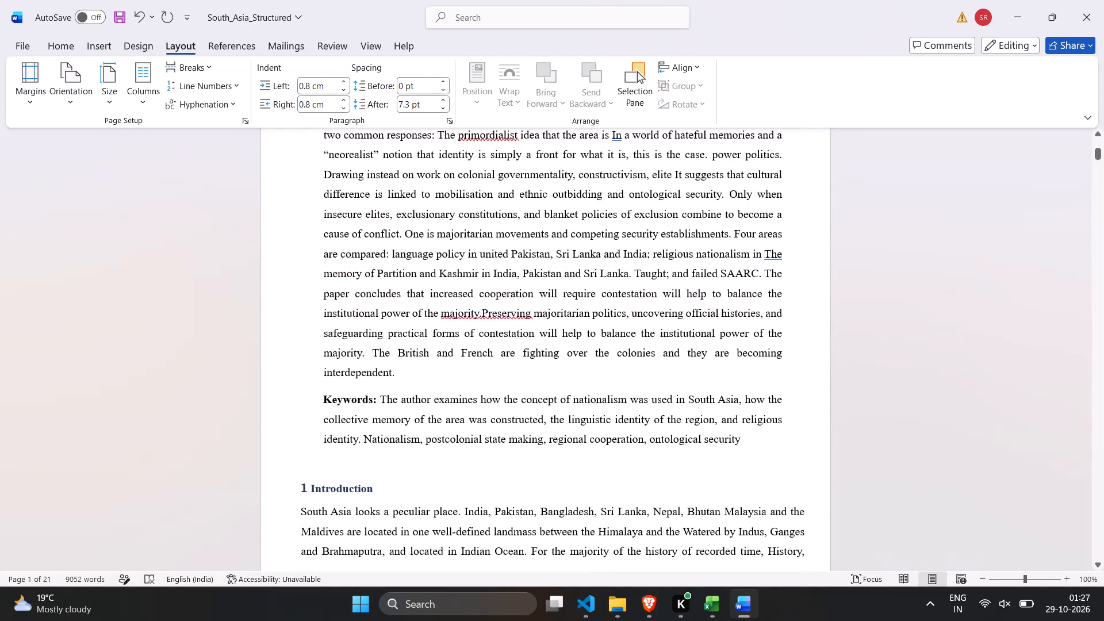
left_click(312, 343)
left_click(356, 333)
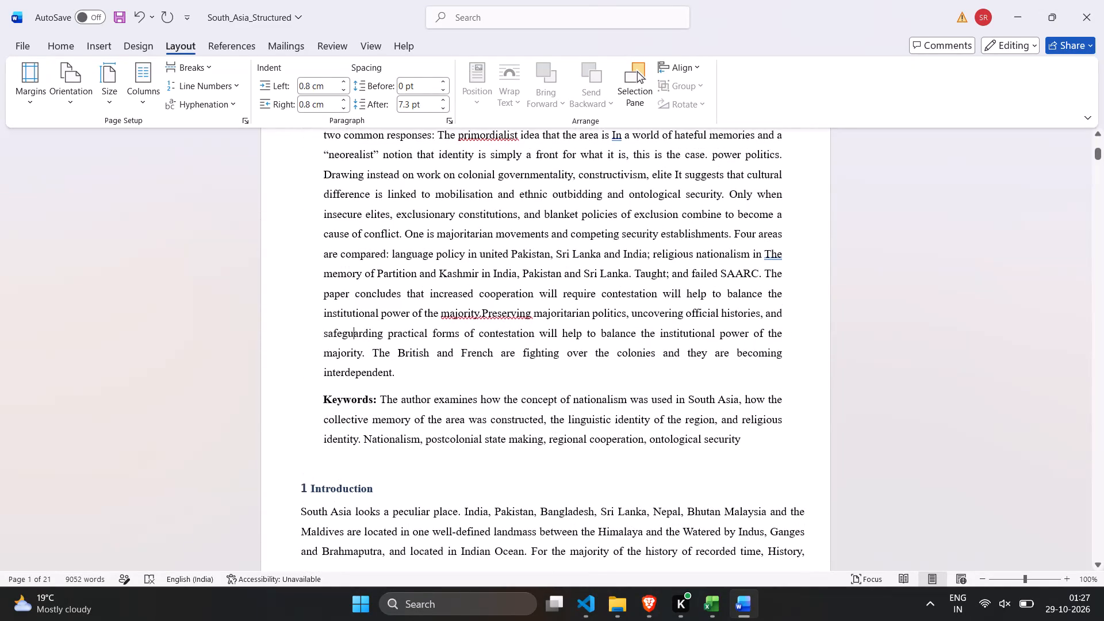
left_click(356, 333)
triple_click(356, 333)
left_click(438, 377)
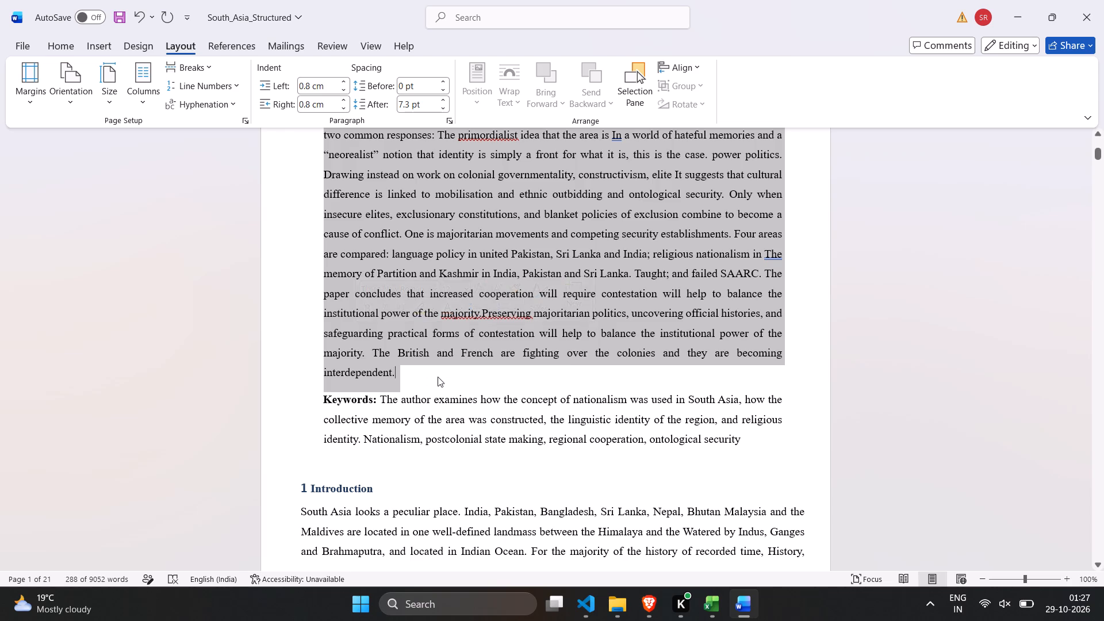
left_click_drag(750, 440, 364, 194)
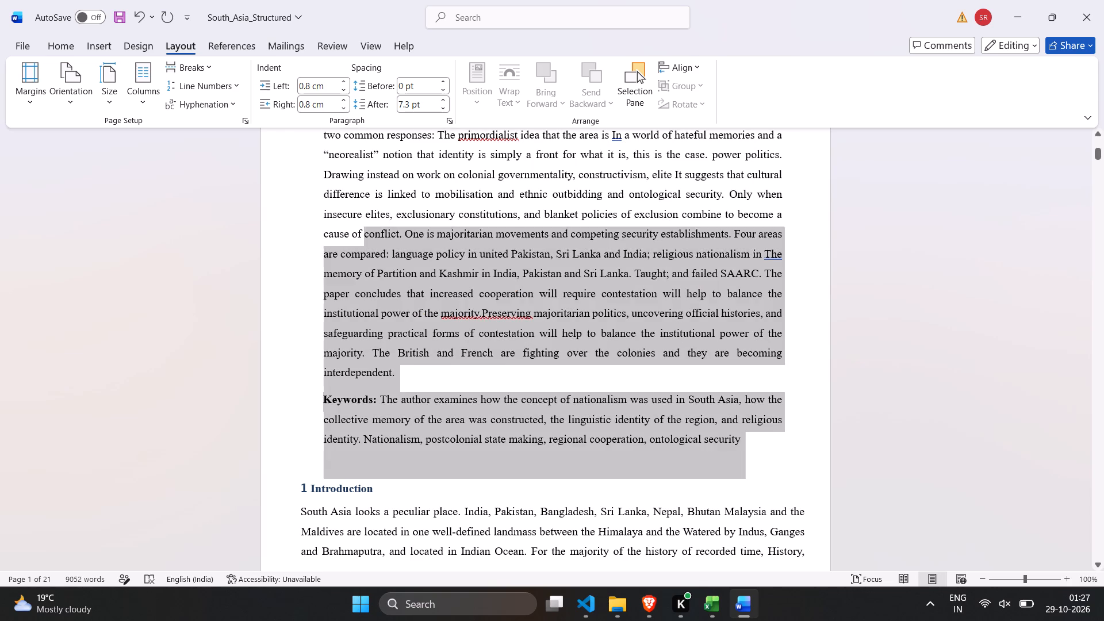
left_click_drag(364, 194, 328, 317)
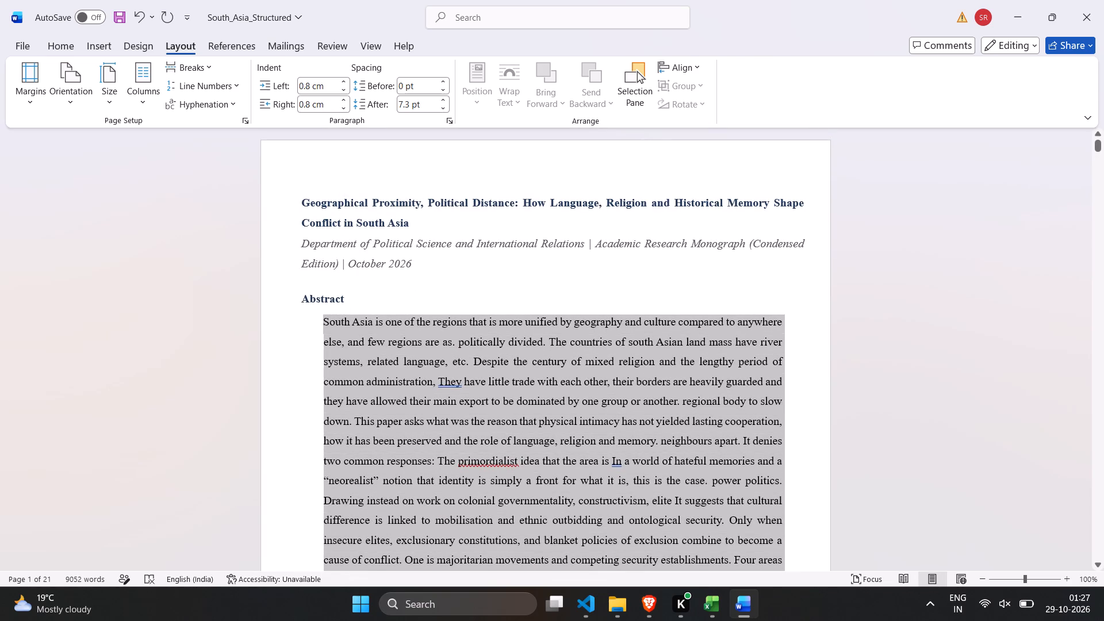
left_click_drag(328, 317, 325, 321)
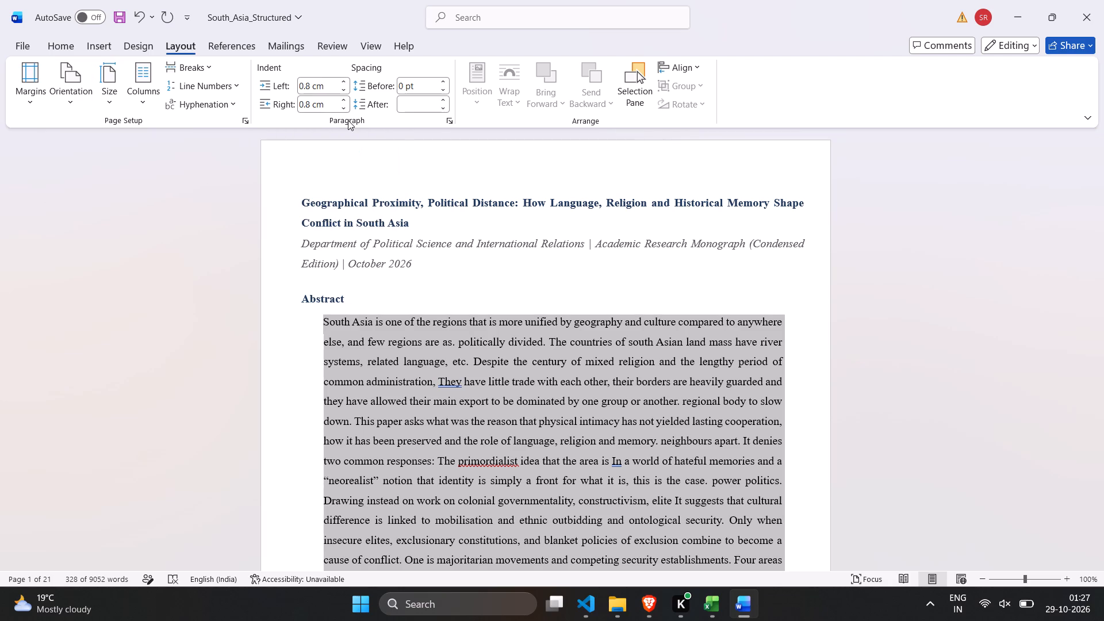
left_click(450, 120)
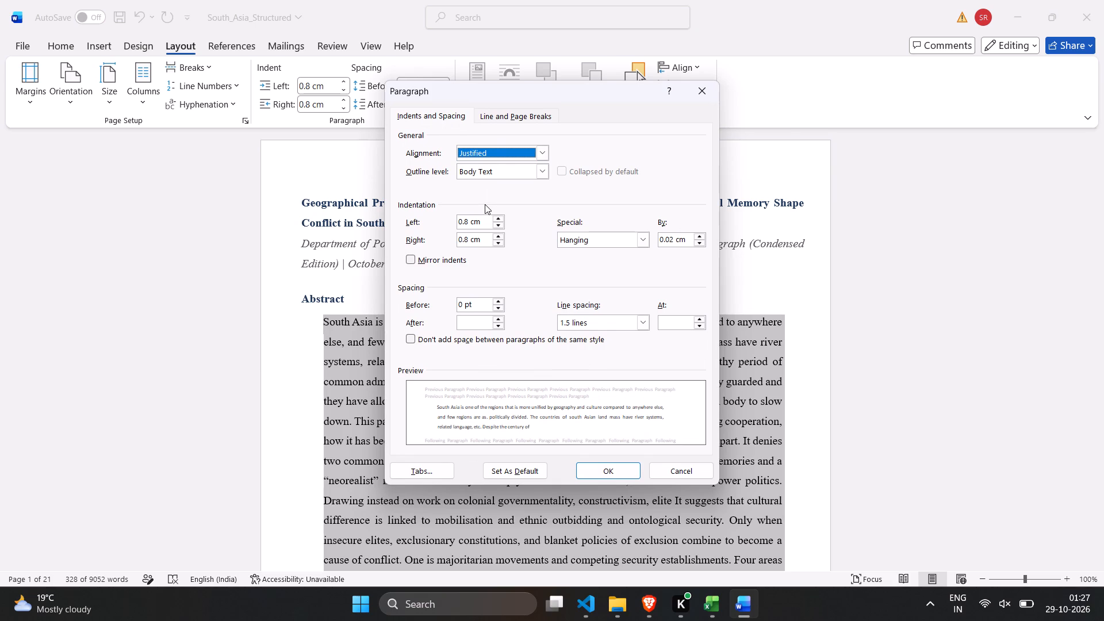
left_click(695, 88)
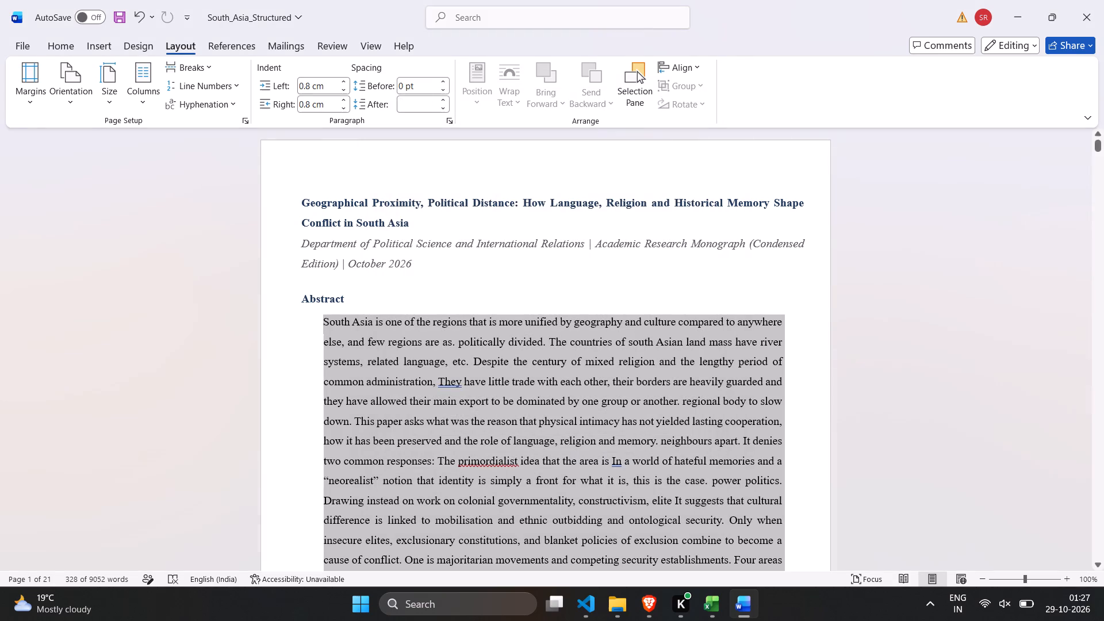
Reapply the current custom page margins in portrait orientation to the whole document.
left_click(32, 108)
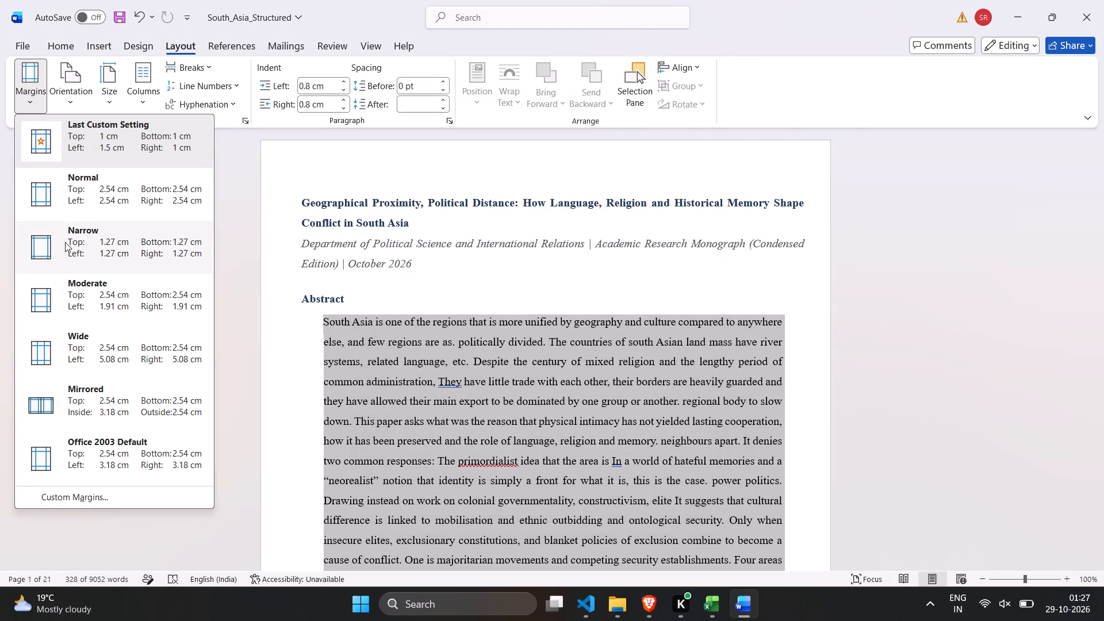
left_click(71, 493)
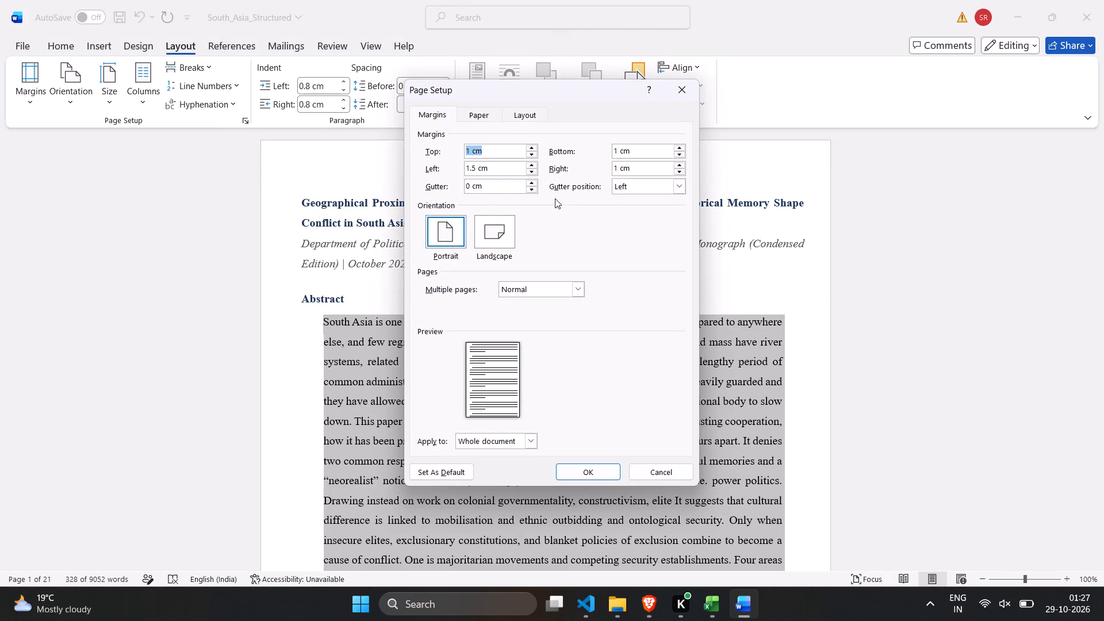
left_click(562, 204)
left_click(634, 187)
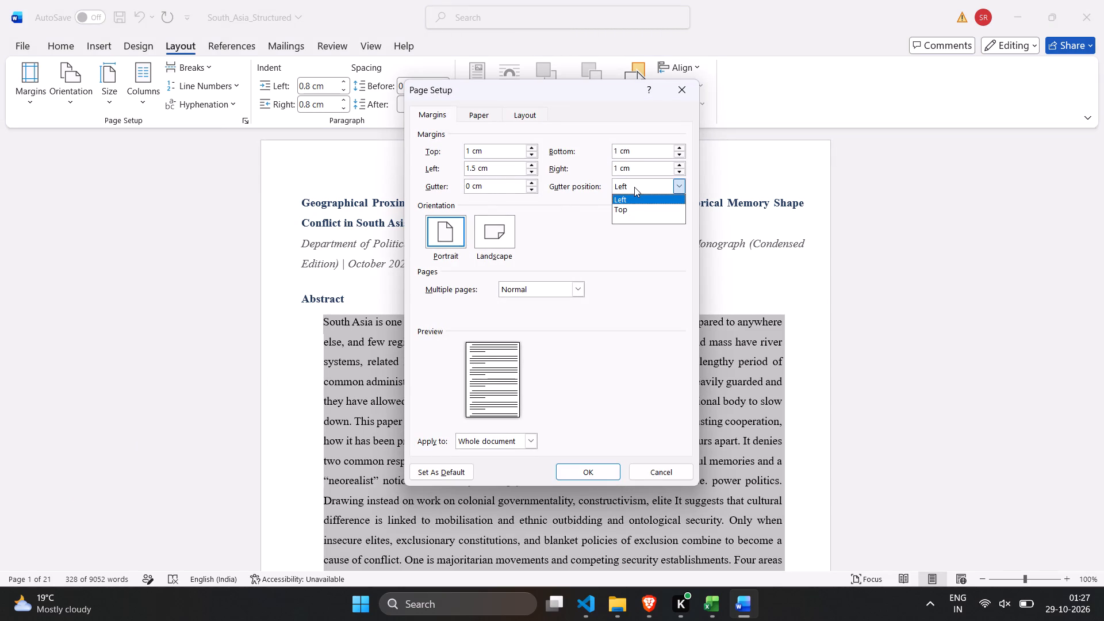
left_click(500, 233)
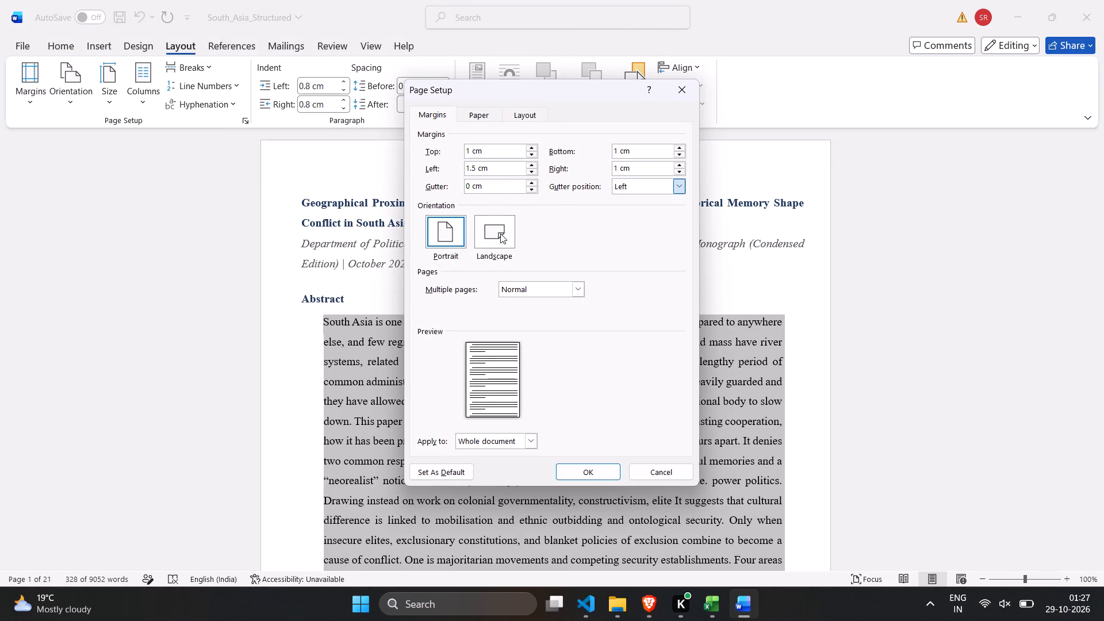
left_click(437, 235)
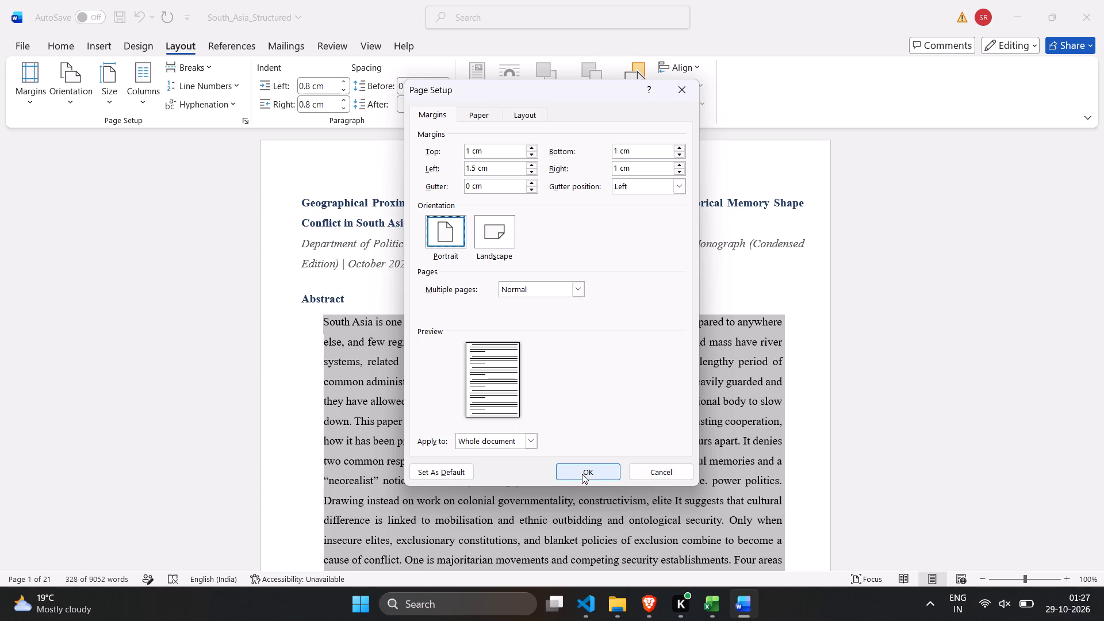
left_click(588, 478)
left_click(476, 423)
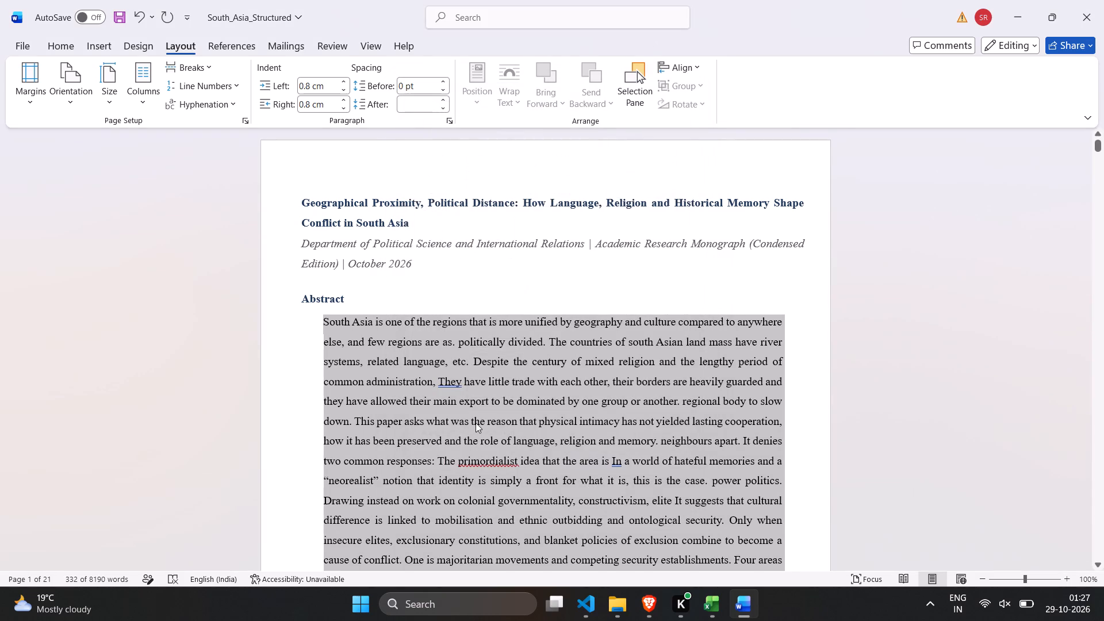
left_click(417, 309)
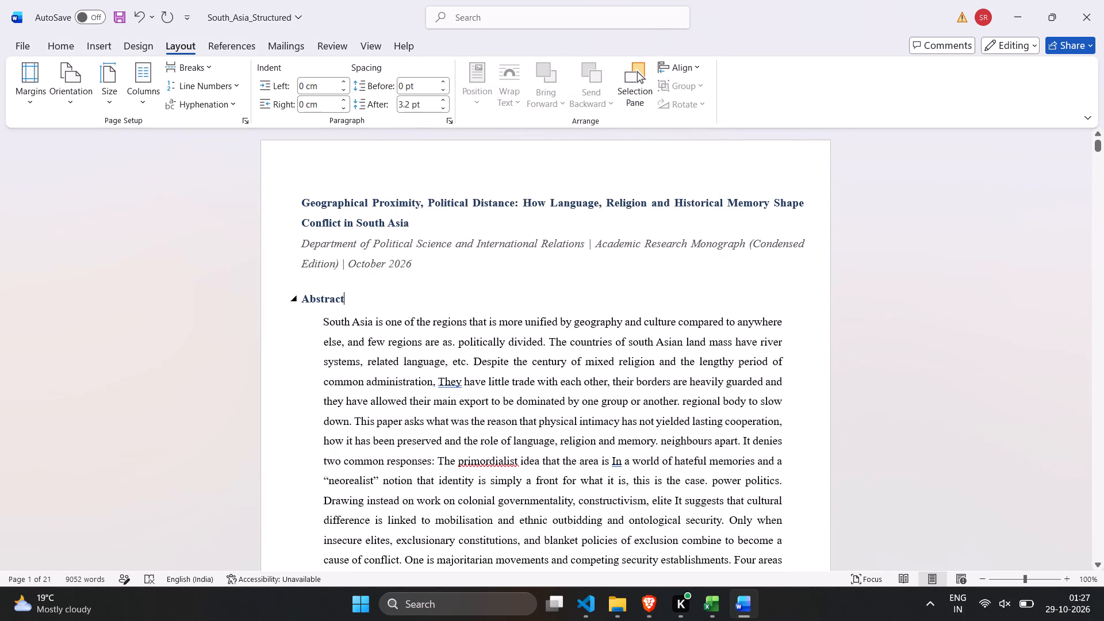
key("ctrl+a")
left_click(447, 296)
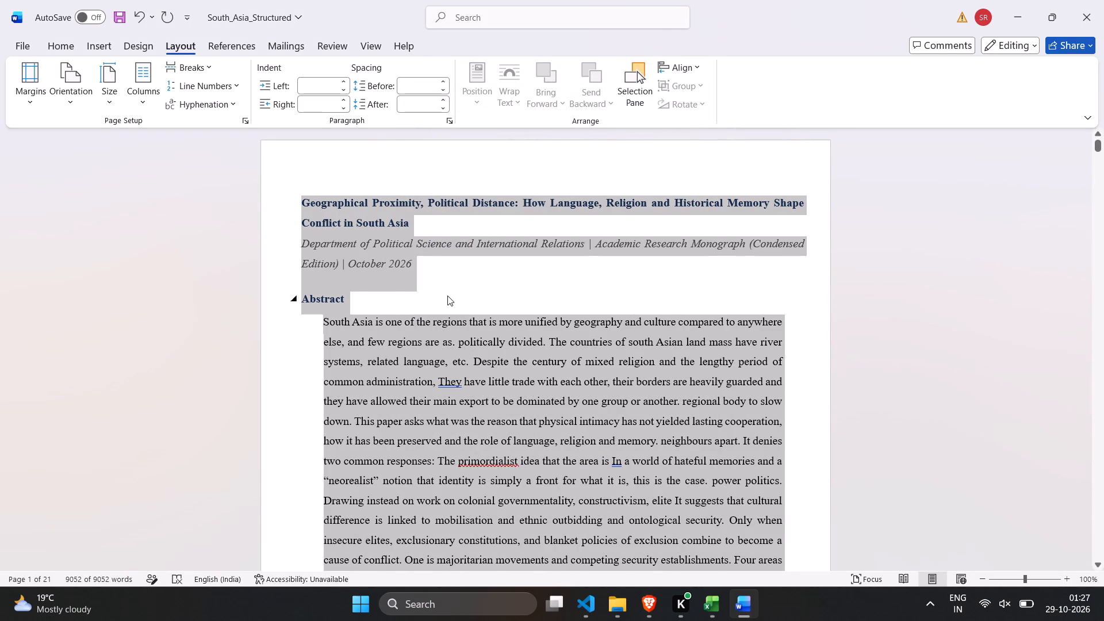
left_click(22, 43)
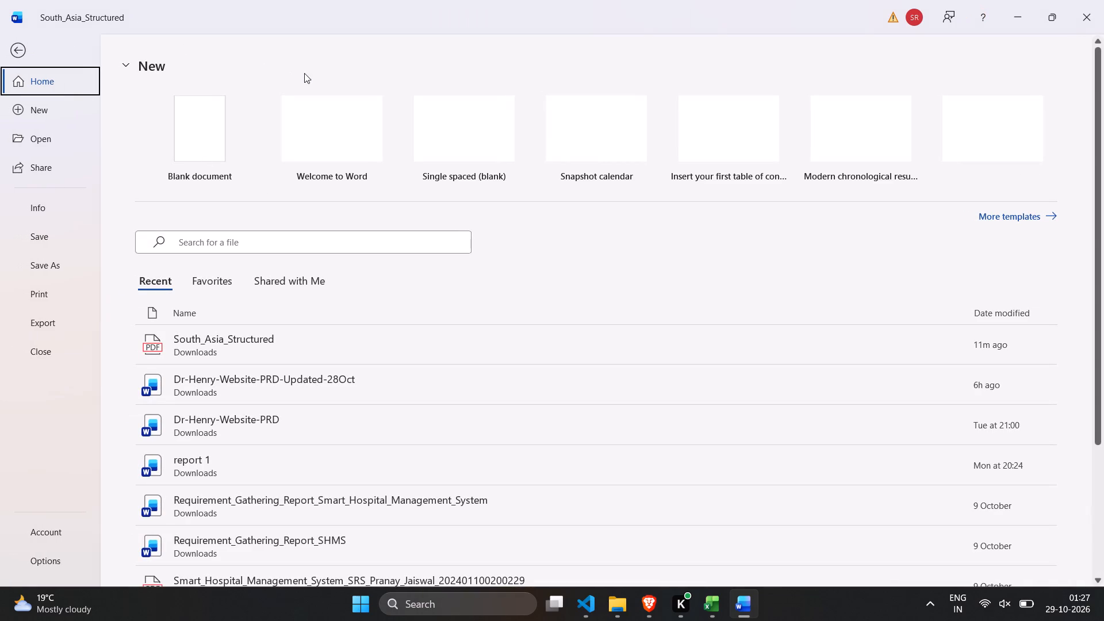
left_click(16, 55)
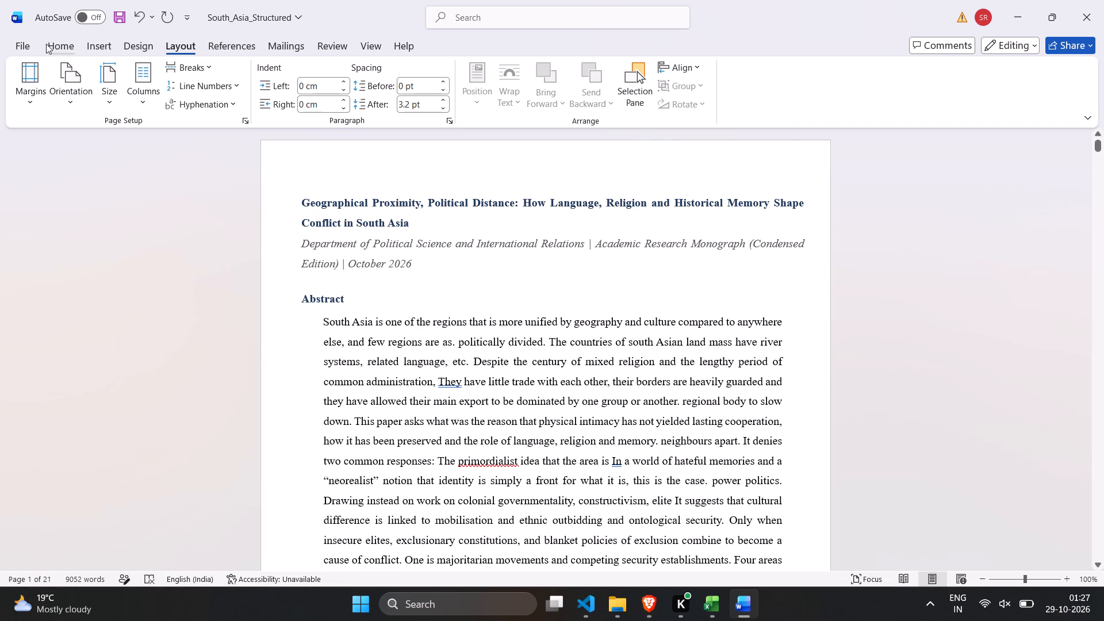
Show the formatting marks to examine spacing and paragraph breaks from the Abstract to the start of the Introduction.
left_click(46, 44)
left_click(511, 78)
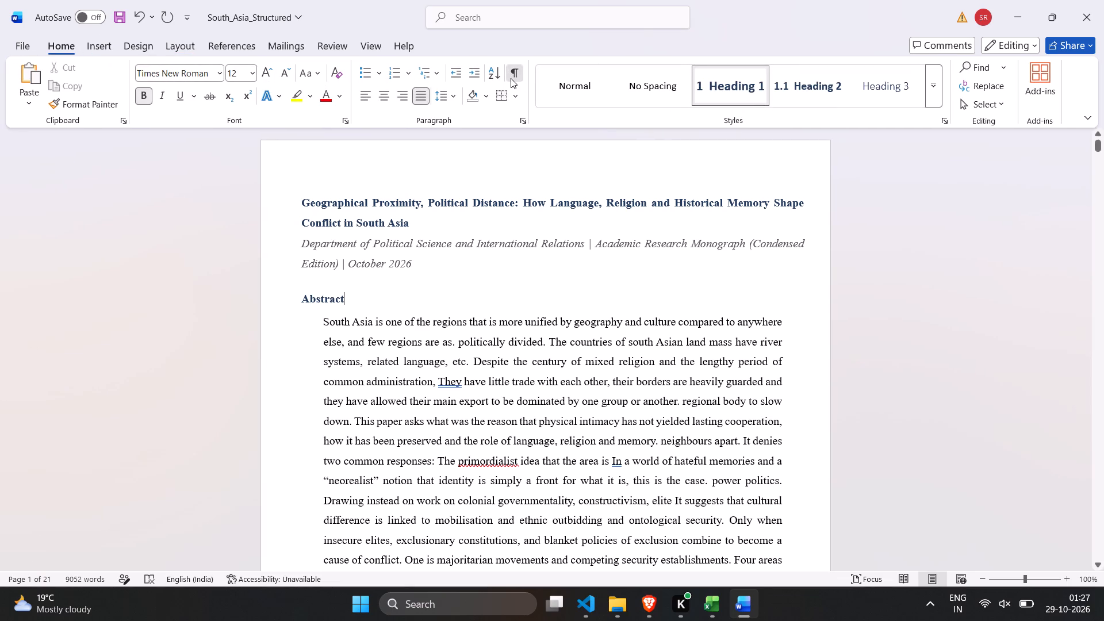
scroll(566, 235, "down", 1)
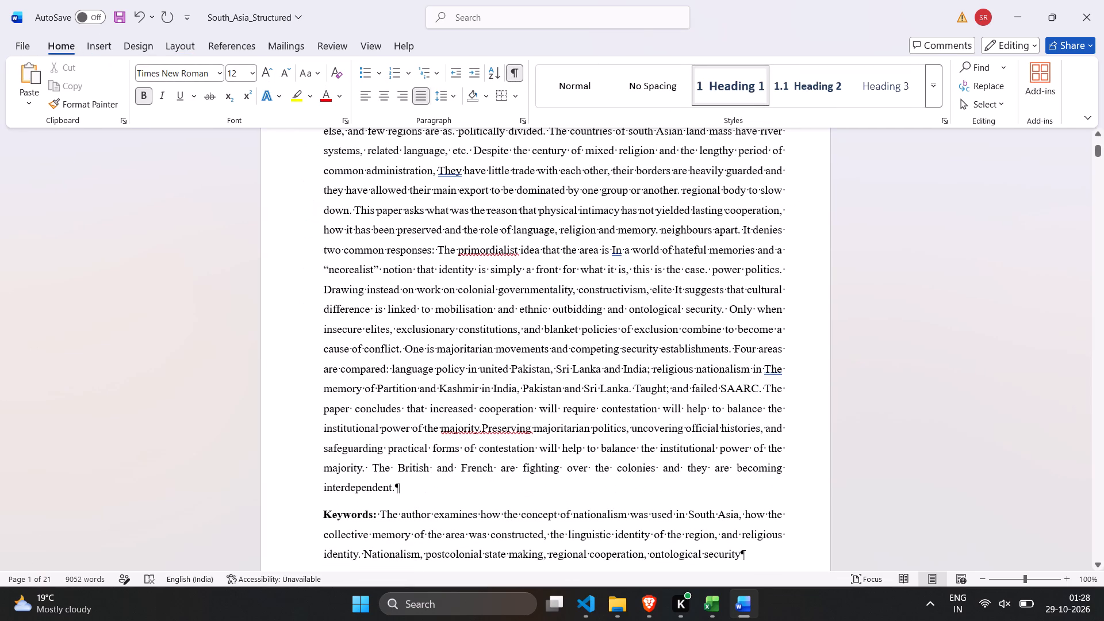
scroll(566, 235, "down", 2)
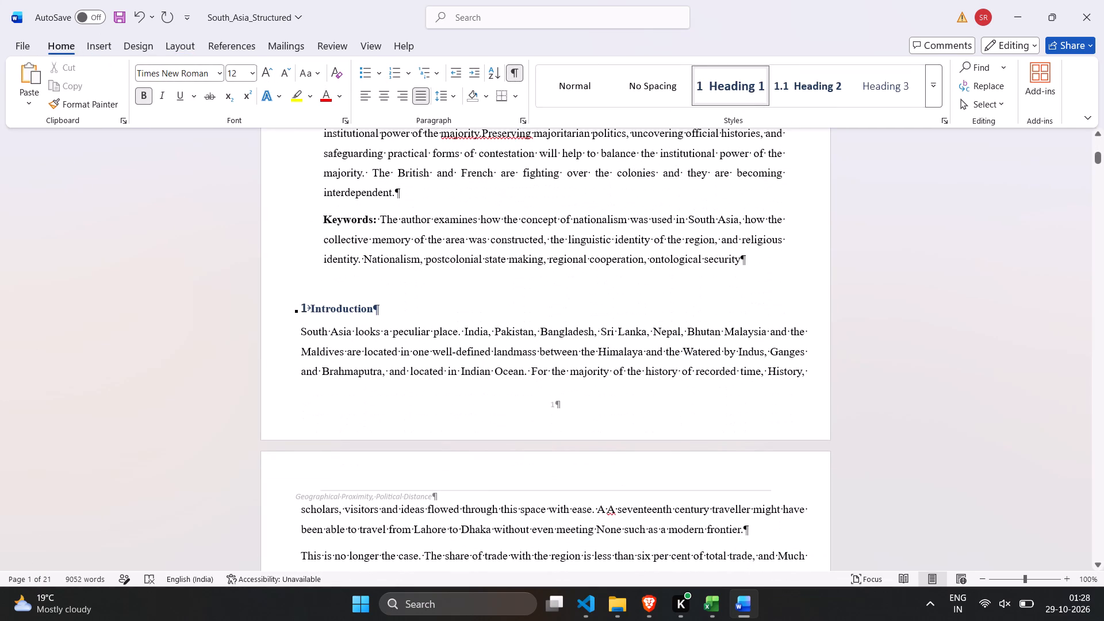
left_click(500, 240)
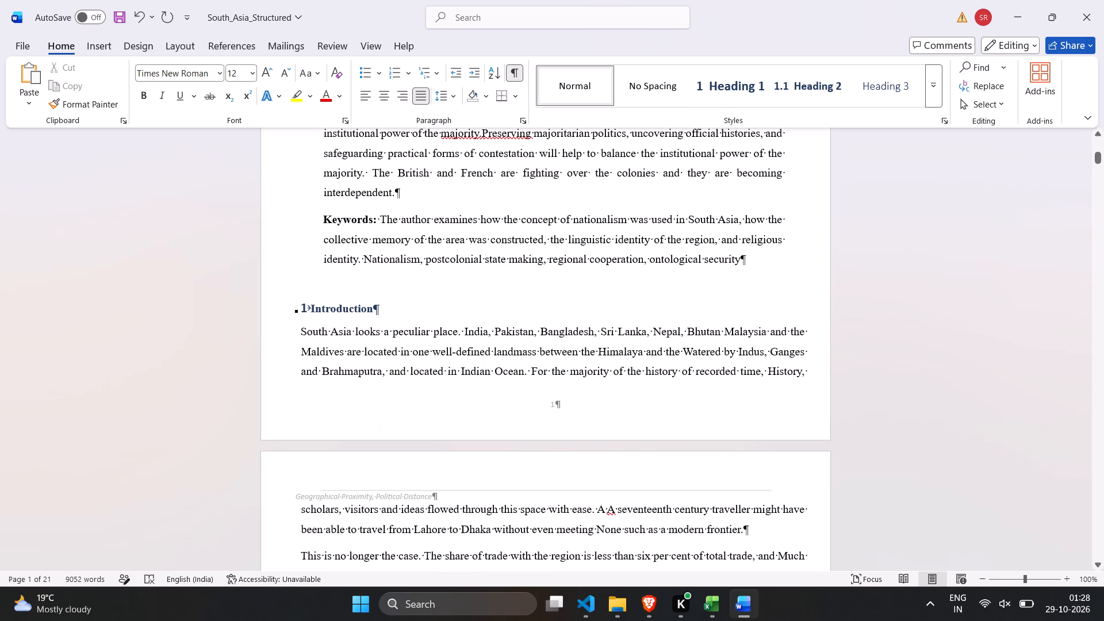
left_click(519, 301)
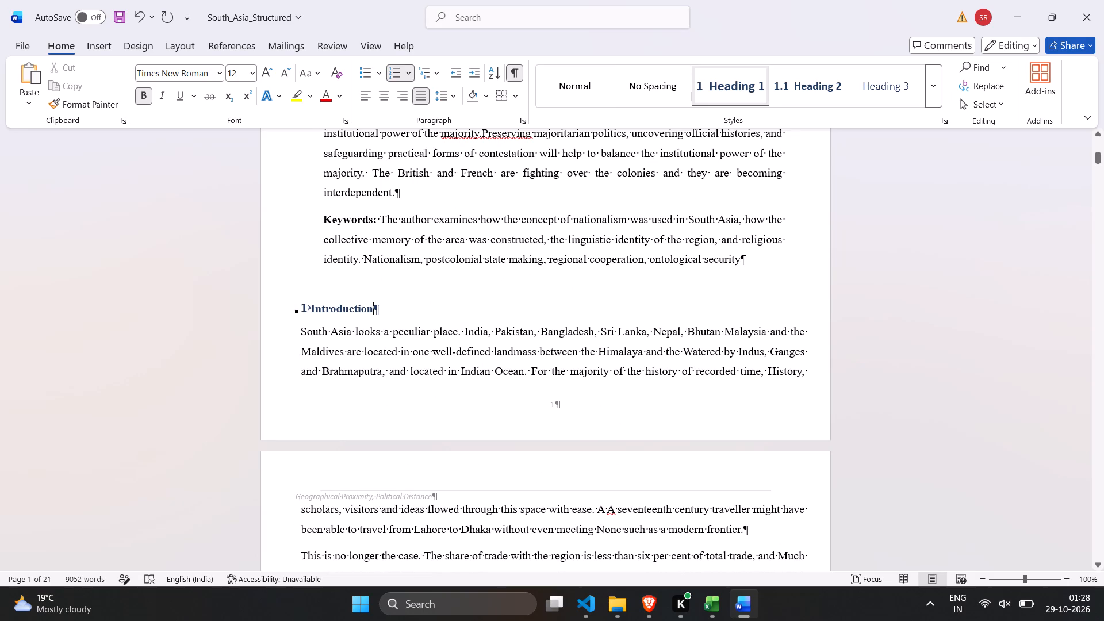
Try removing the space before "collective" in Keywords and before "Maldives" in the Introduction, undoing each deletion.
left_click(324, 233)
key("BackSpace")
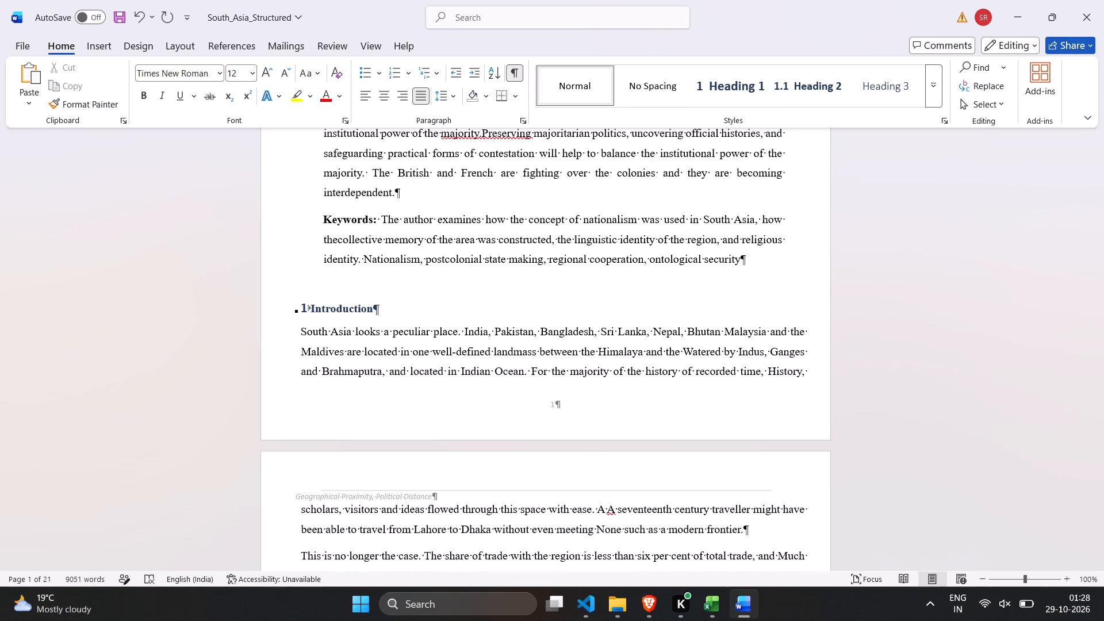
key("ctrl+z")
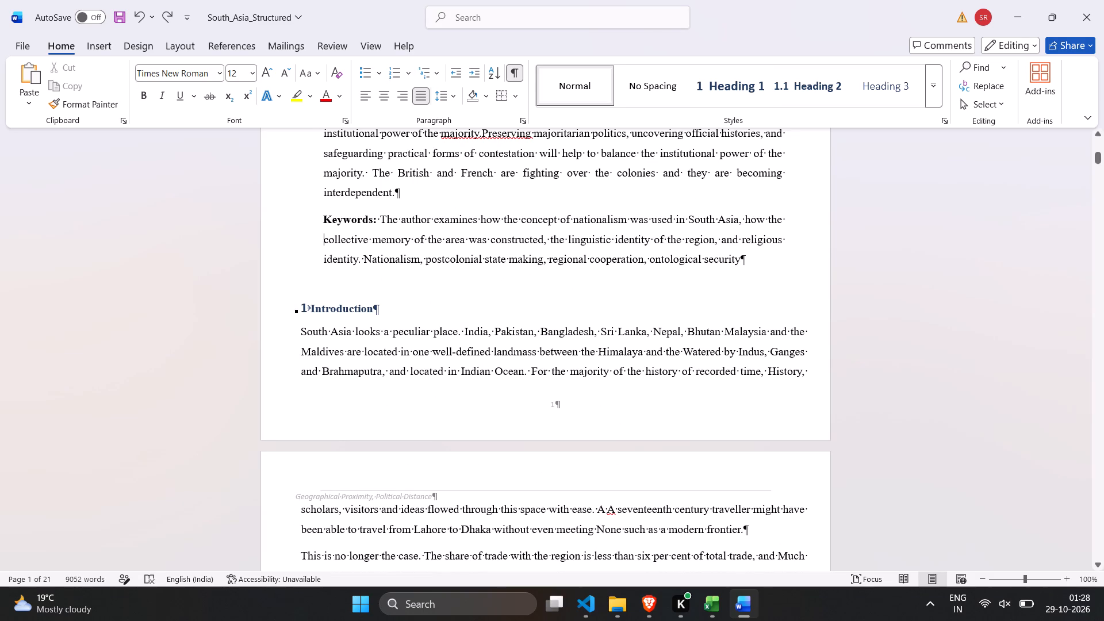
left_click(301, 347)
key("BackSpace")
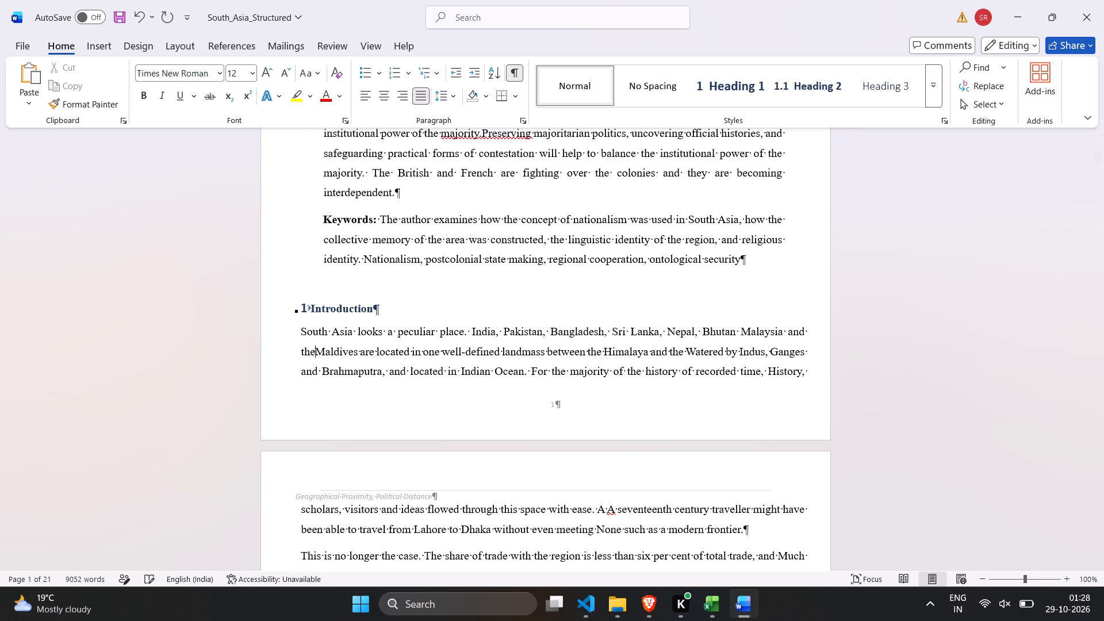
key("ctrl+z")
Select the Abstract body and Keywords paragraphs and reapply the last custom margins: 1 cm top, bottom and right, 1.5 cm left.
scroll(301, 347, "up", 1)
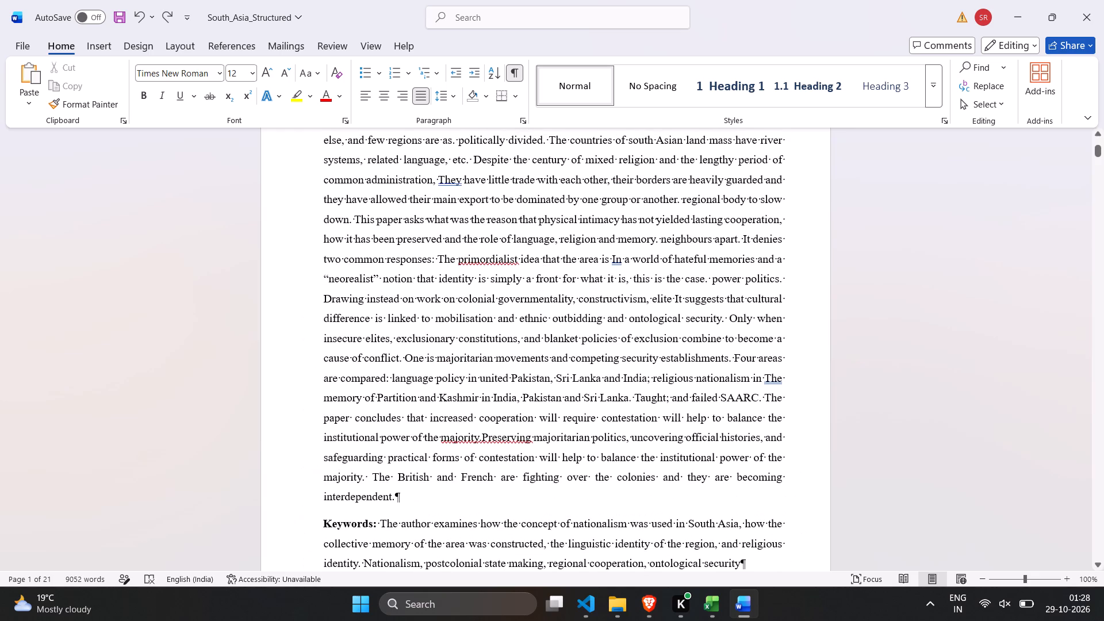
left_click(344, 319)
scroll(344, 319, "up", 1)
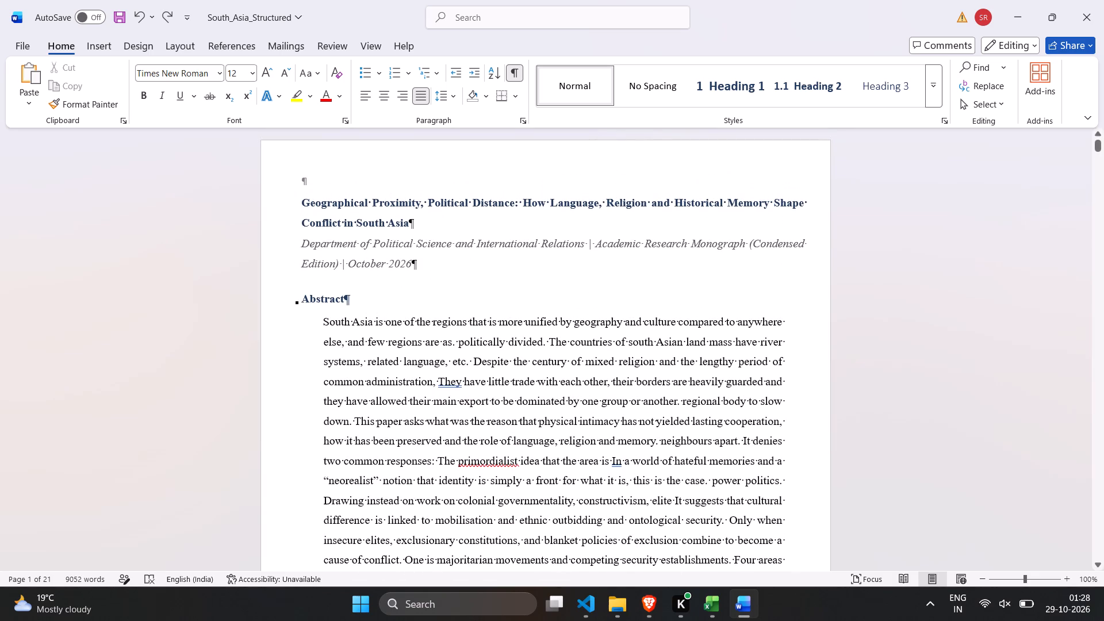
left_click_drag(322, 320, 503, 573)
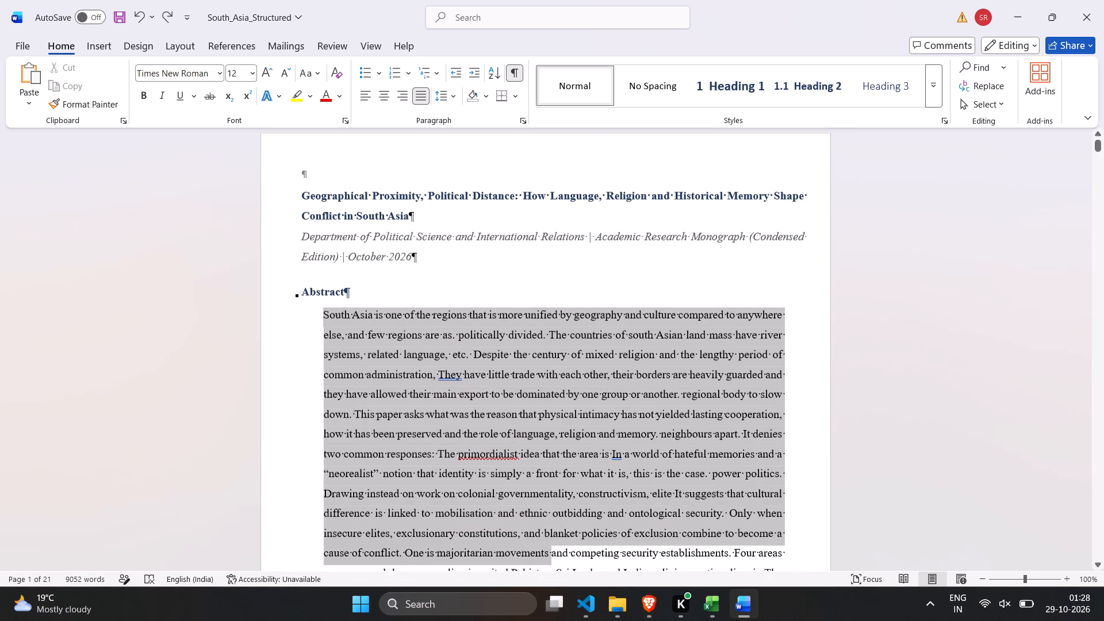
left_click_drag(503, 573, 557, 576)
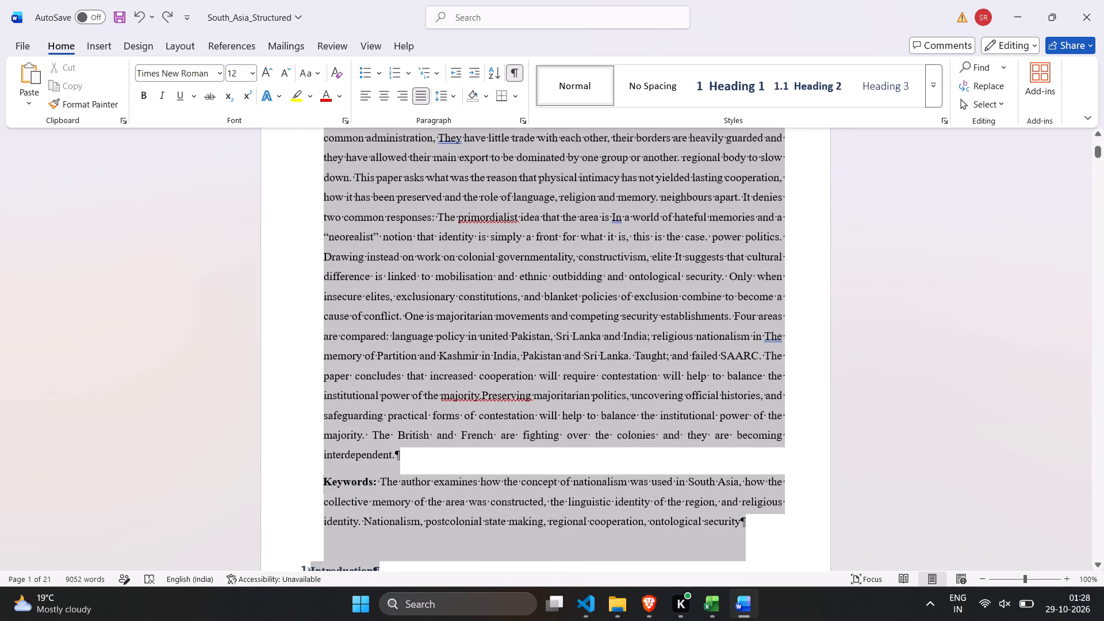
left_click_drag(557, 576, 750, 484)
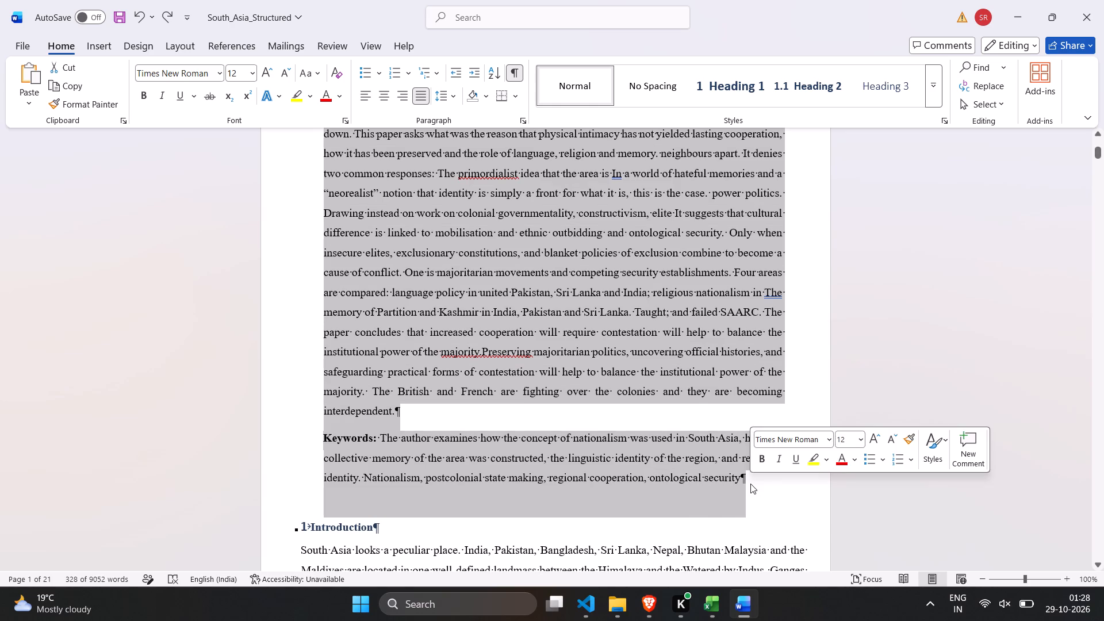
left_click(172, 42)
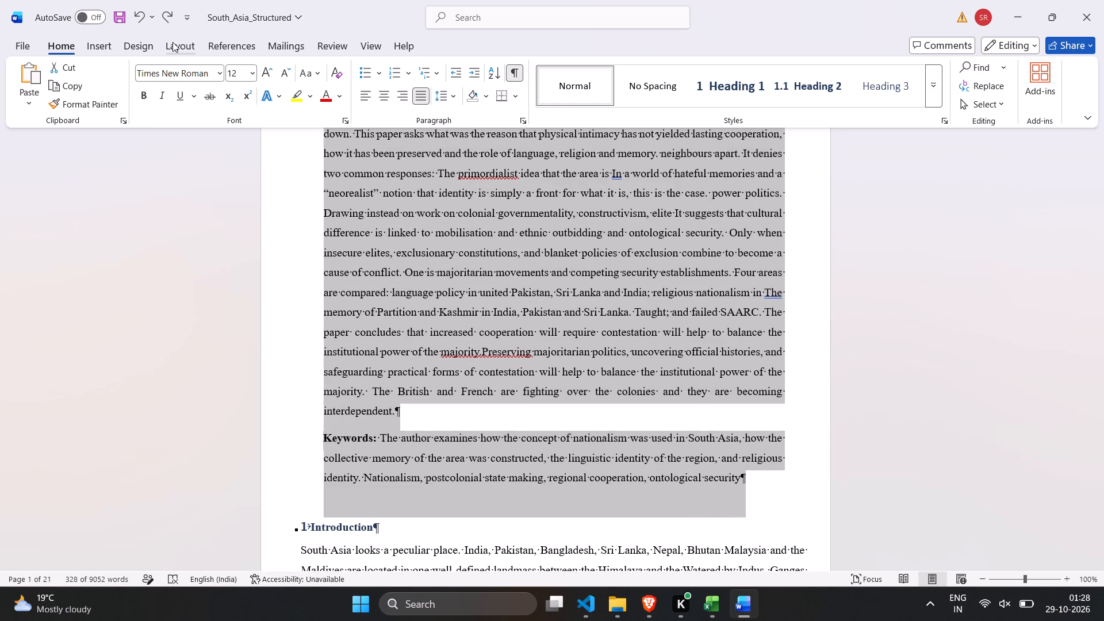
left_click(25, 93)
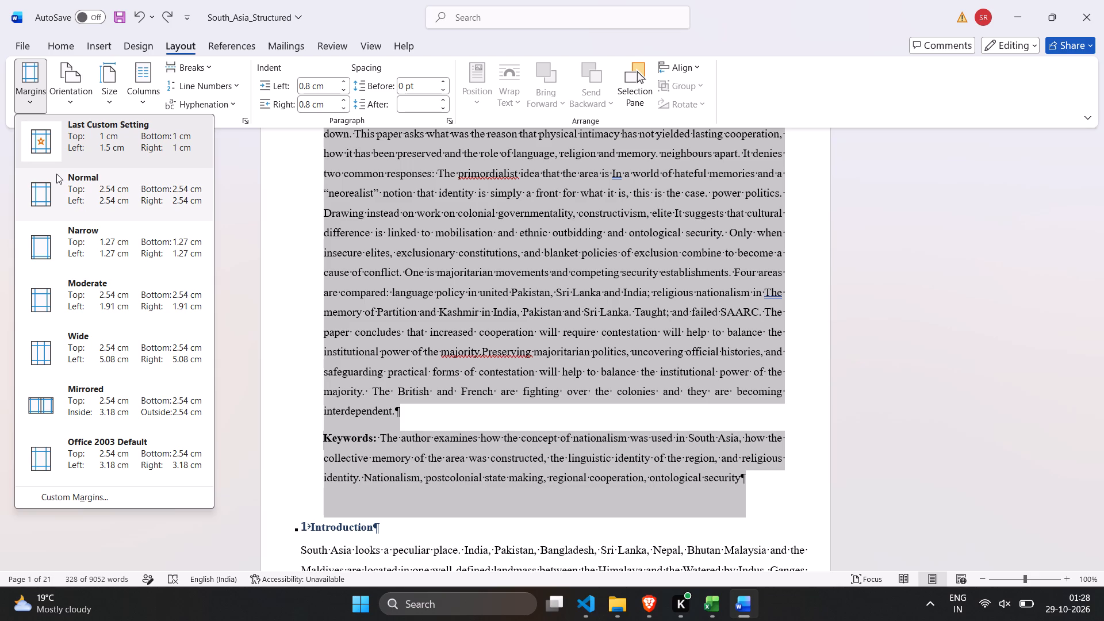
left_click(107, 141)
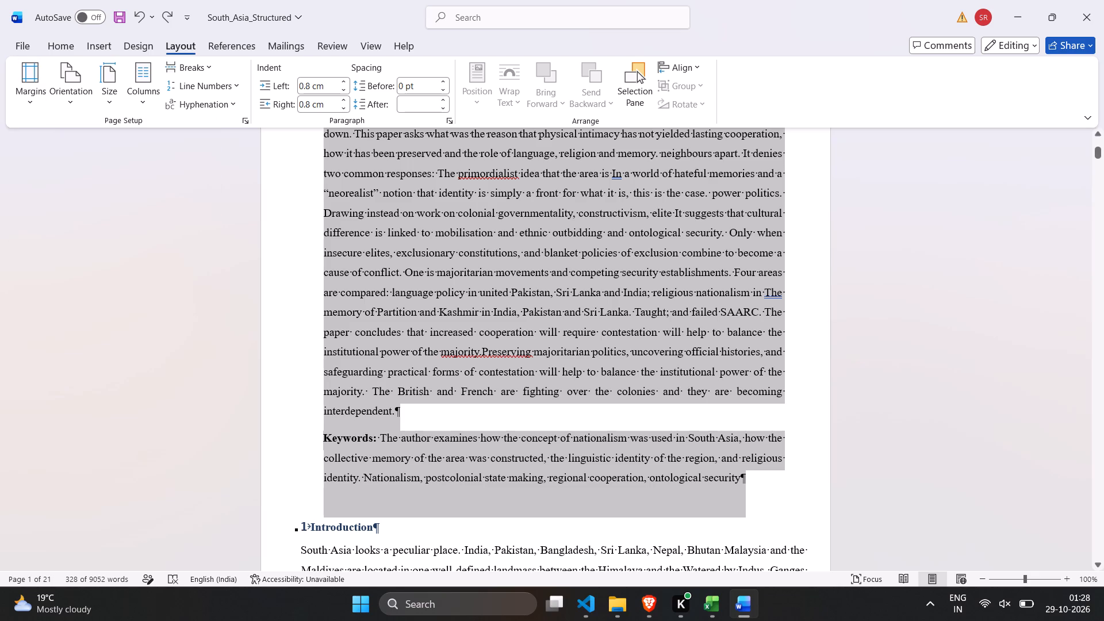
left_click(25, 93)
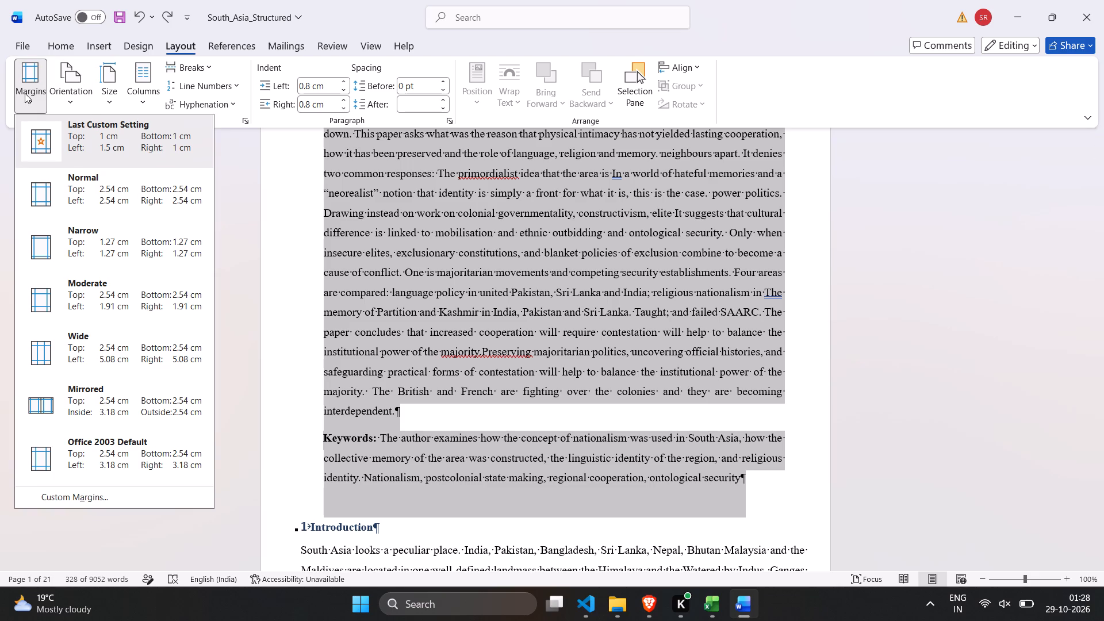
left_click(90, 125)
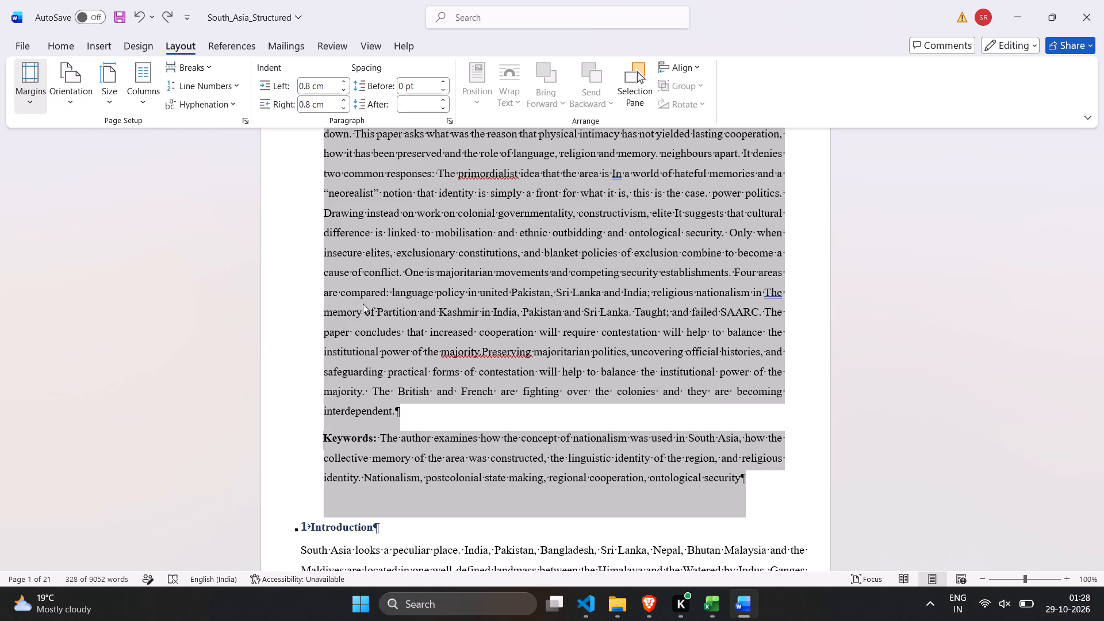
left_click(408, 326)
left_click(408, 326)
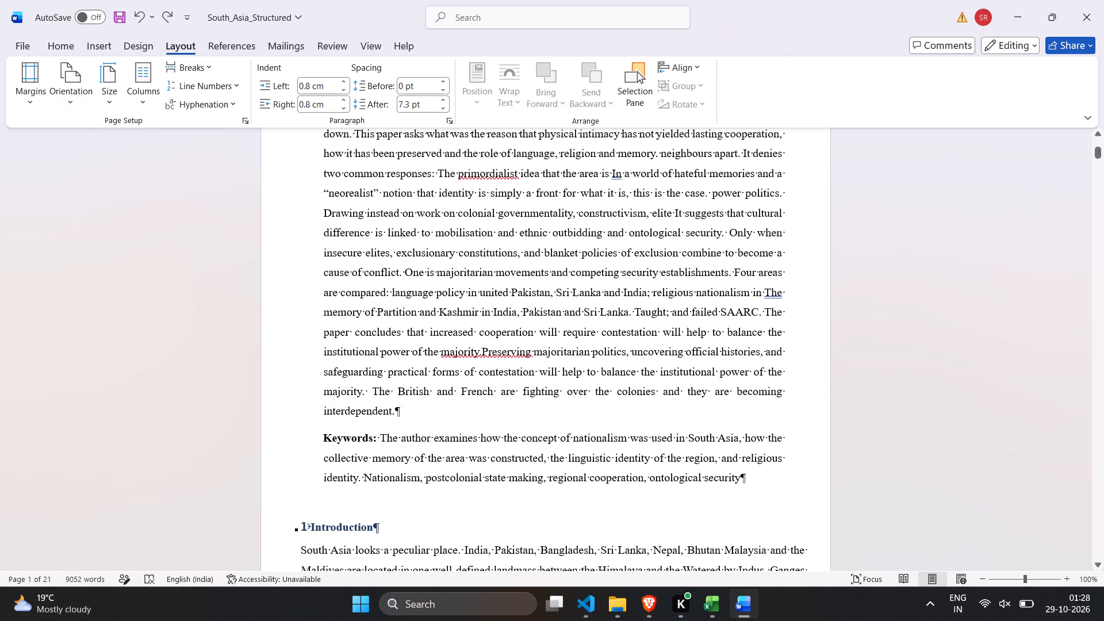
Undo the recent edits one after another, back to the centred title and Abstract heading with the earlier wider page margins.
key("ctrl+z")
key("ctrl+z")
key("ctrl+z")
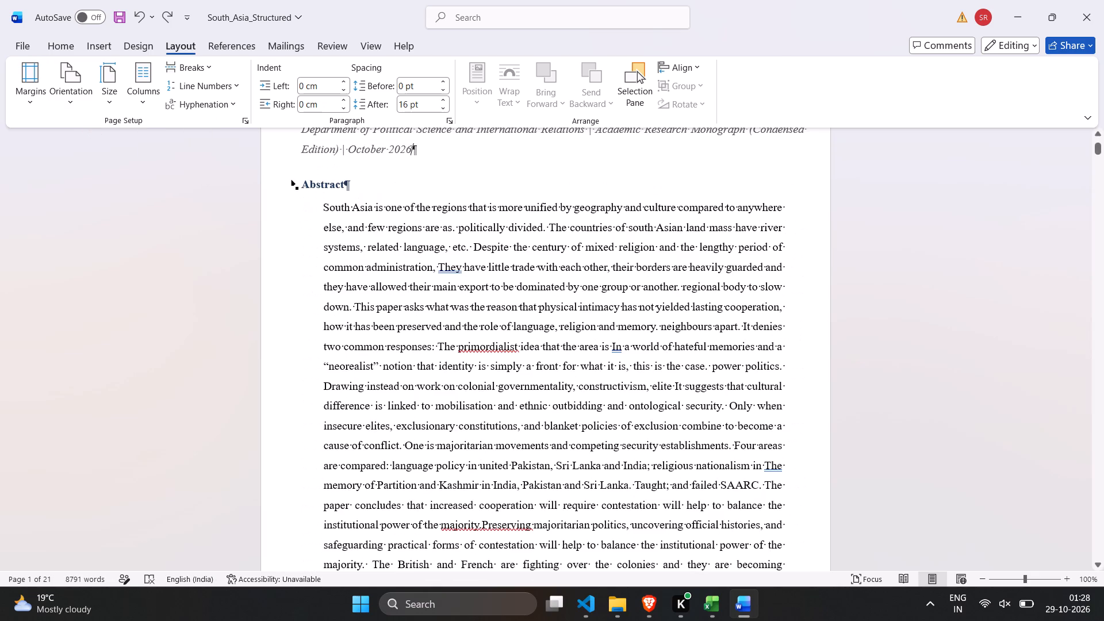
scroll(408, 326, "down", 1)
key("ctrl+z")
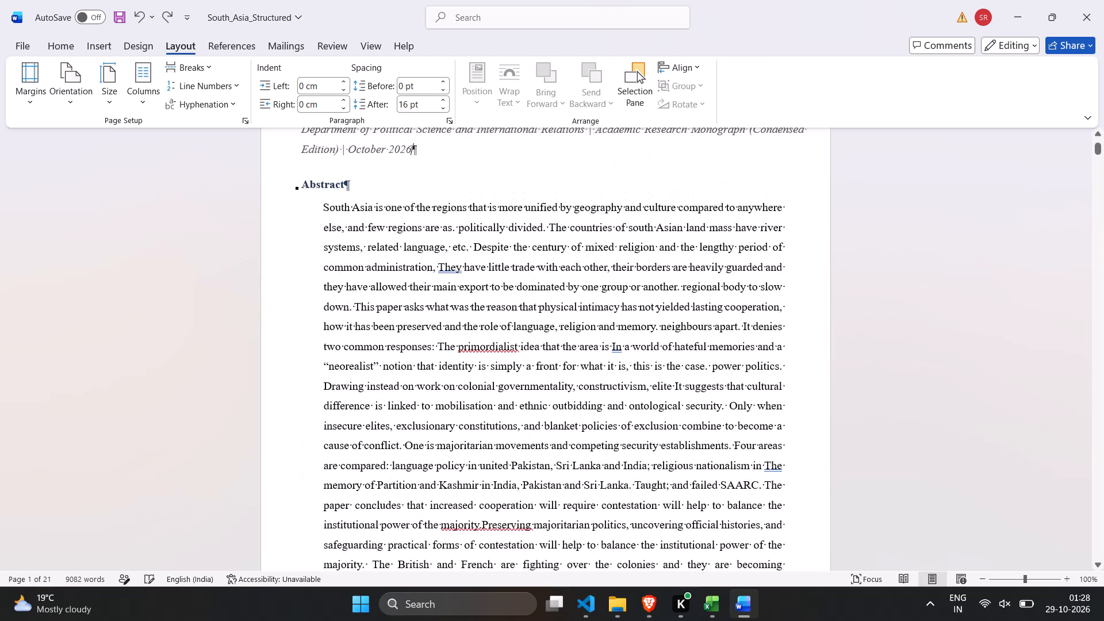
scroll(408, 326, "down", 3)
key("ctrl+z")
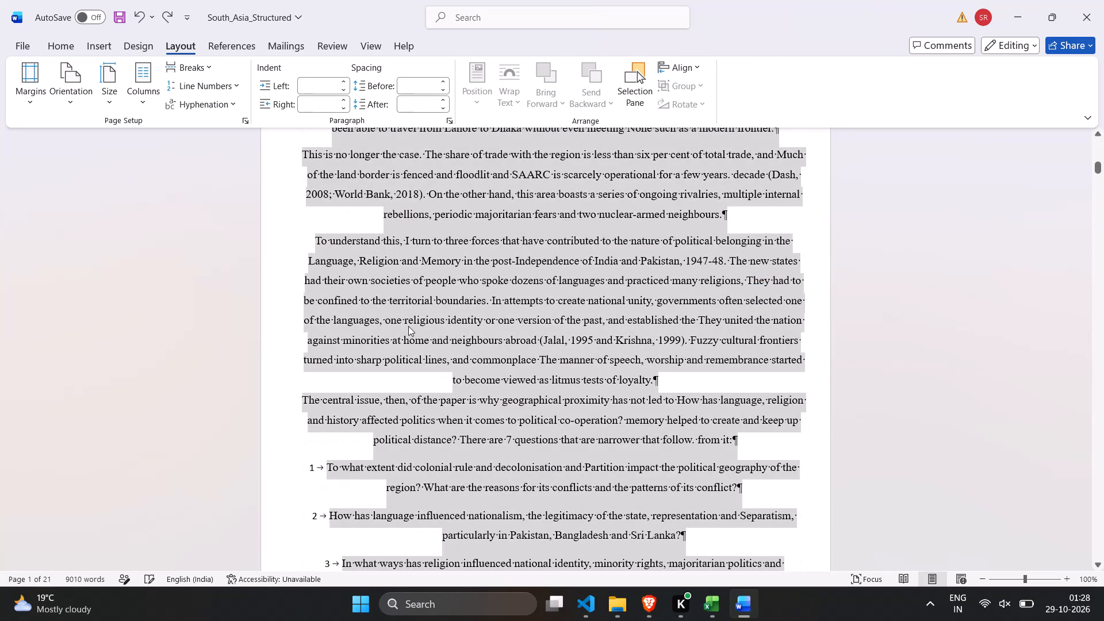
key("ctrl+z")
scroll(408, 326, "down", 1, "ctrl")
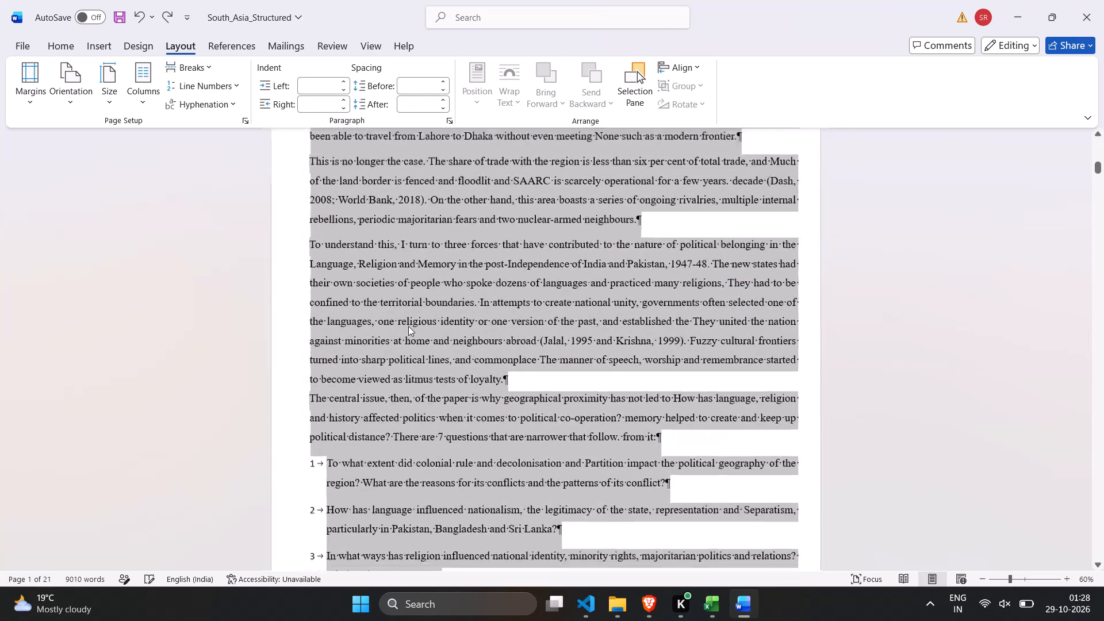
scroll(408, 326, "down", 1, "ctrl")
scroll(408, 326, "up", 1, "ctrl")
scroll(408, 326, "down", 1, "ctrl")
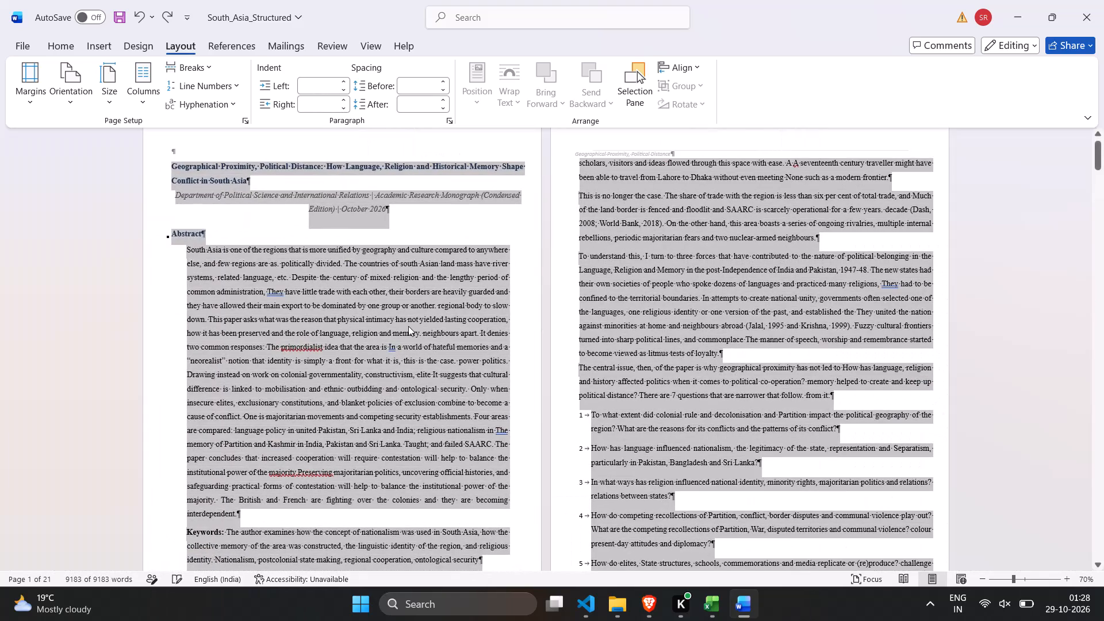
key("ctrl+z")
scroll(408, 326, "down", 1)
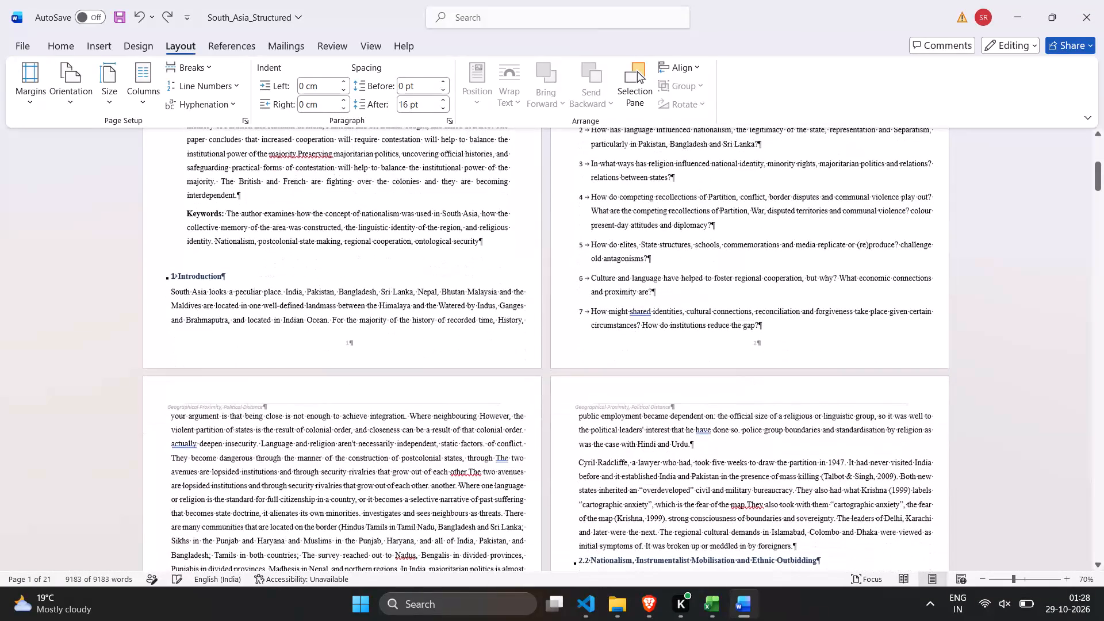
scroll(408, 326, "up", 1)
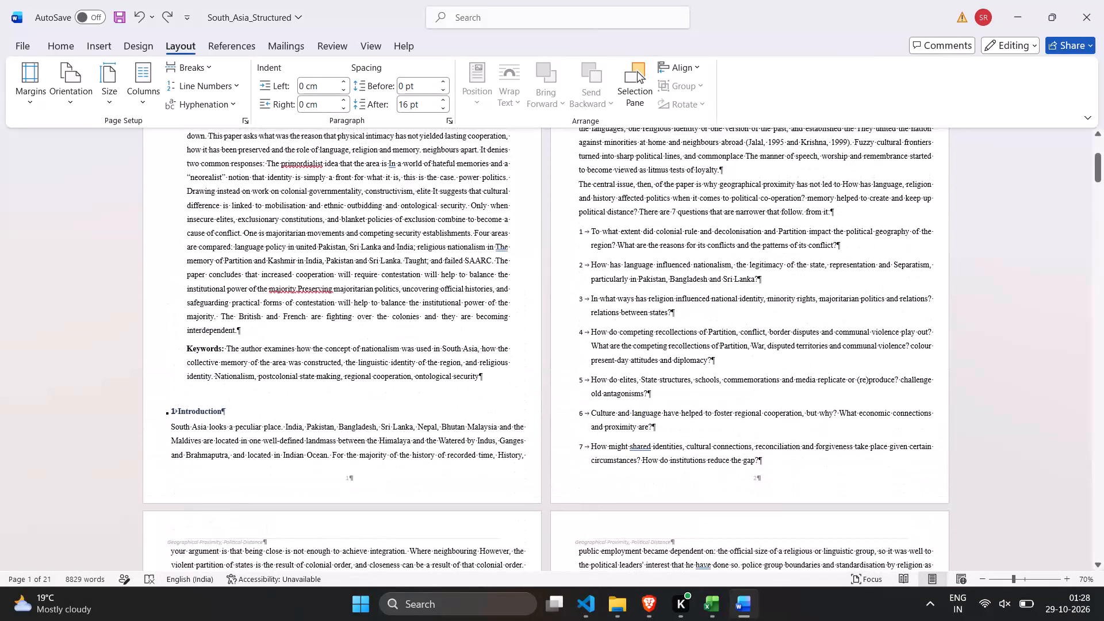
key("ctrl+z")
key("ctrl+z")
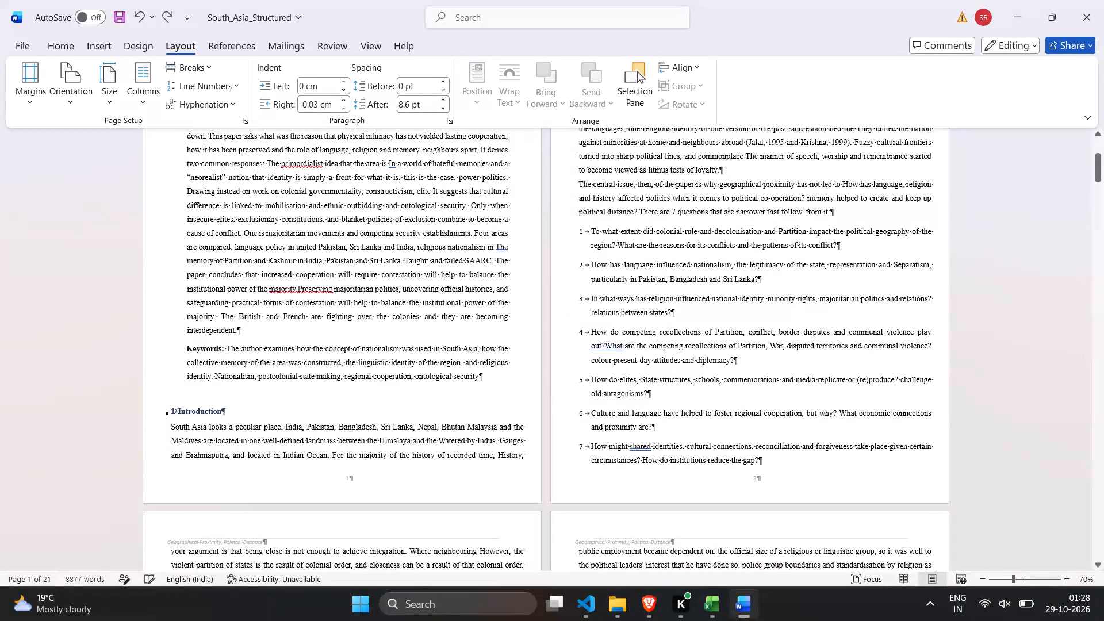
key("ctrl+z")
key("ctrl+z")
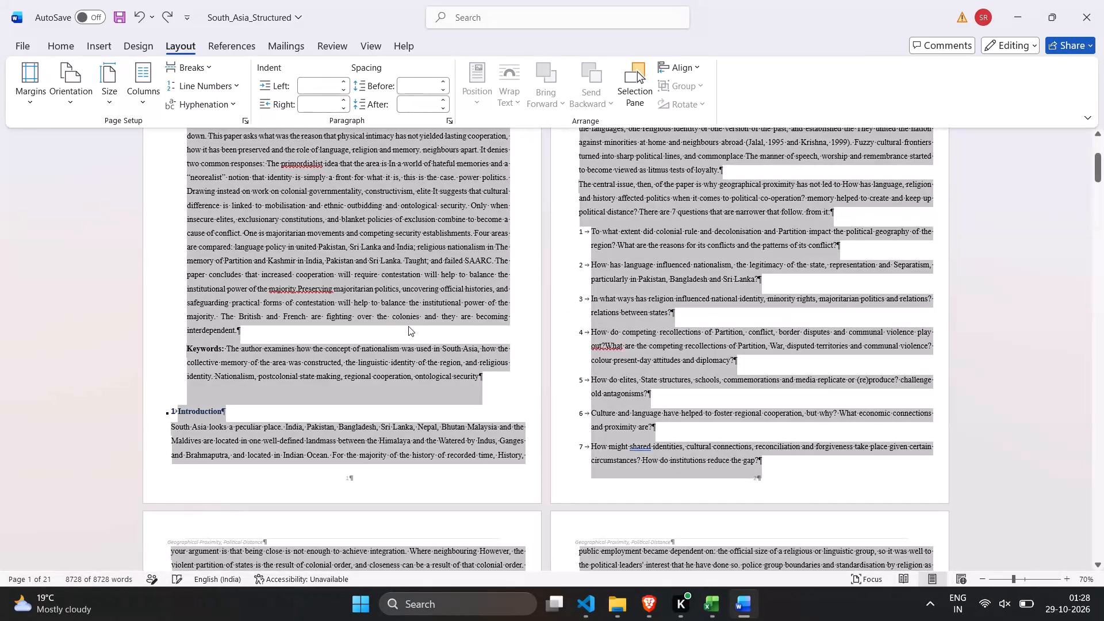
key("ctrl+z")
key("ctrl+z")
key("ctrl+z")
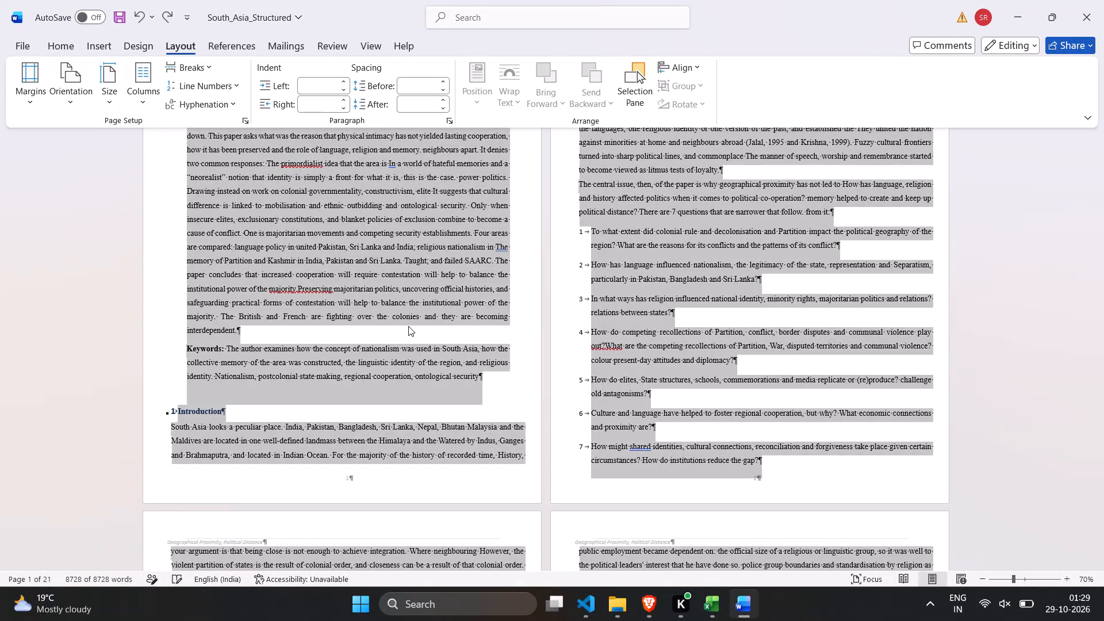
Apply the last custom page margins to the document: top 1 cm, bottom 1 cm, left 1.5 cm, right 1 cm.
scroll(408, 326, "up", 1)
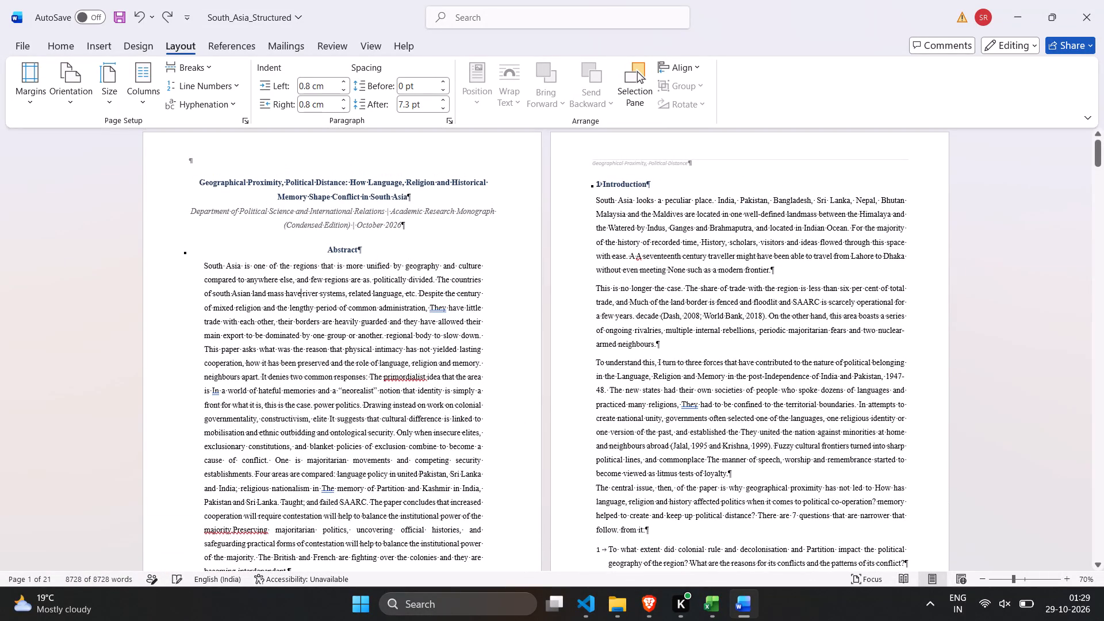
scroll(408, 326, "up", 1)
scroll(408, 326, "down", 1)
scroll(408, 326, "up", 2, "ctrl")
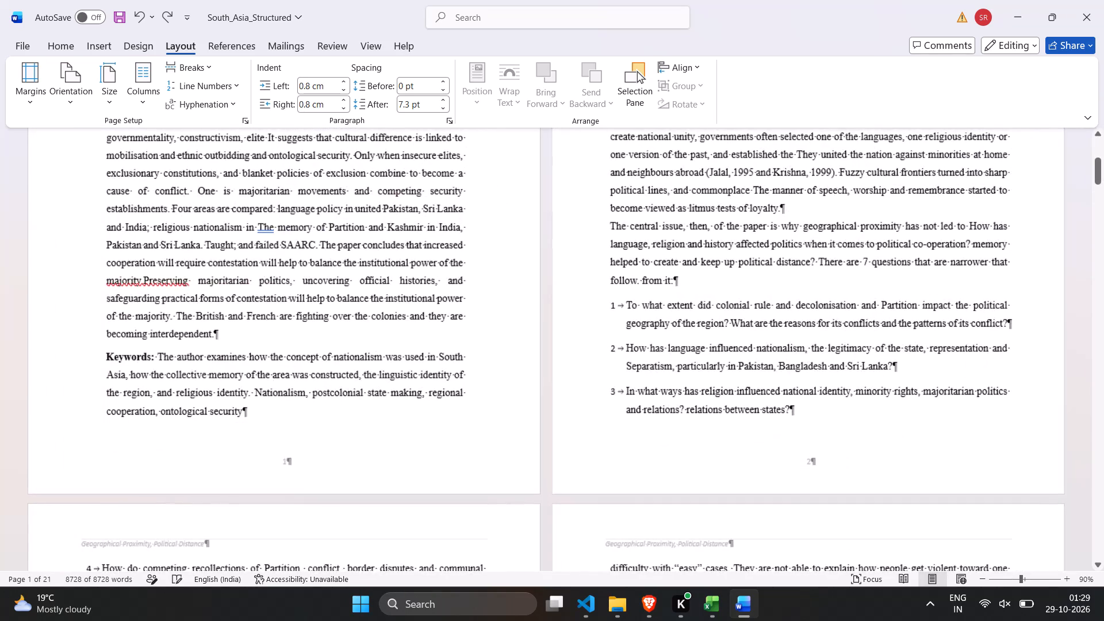
scroll(408, 326, "up", 2, "ctrl")
scroll(408, 326, "up", 2)
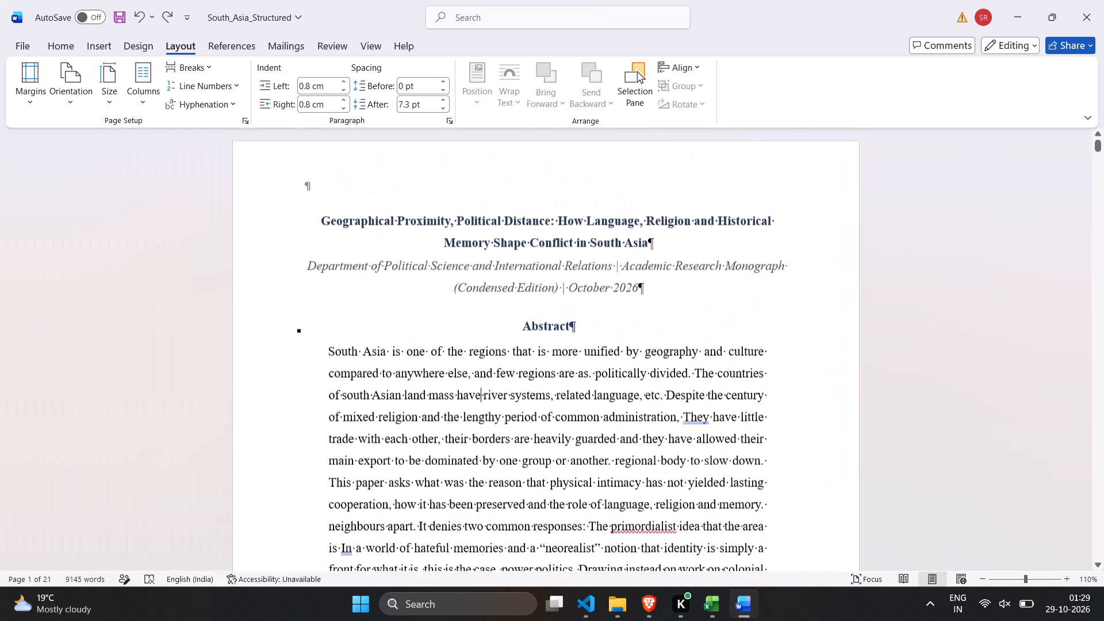
right_click(408, 326)
scroll(436, 336, "down", 1)
left_click(370, 358)
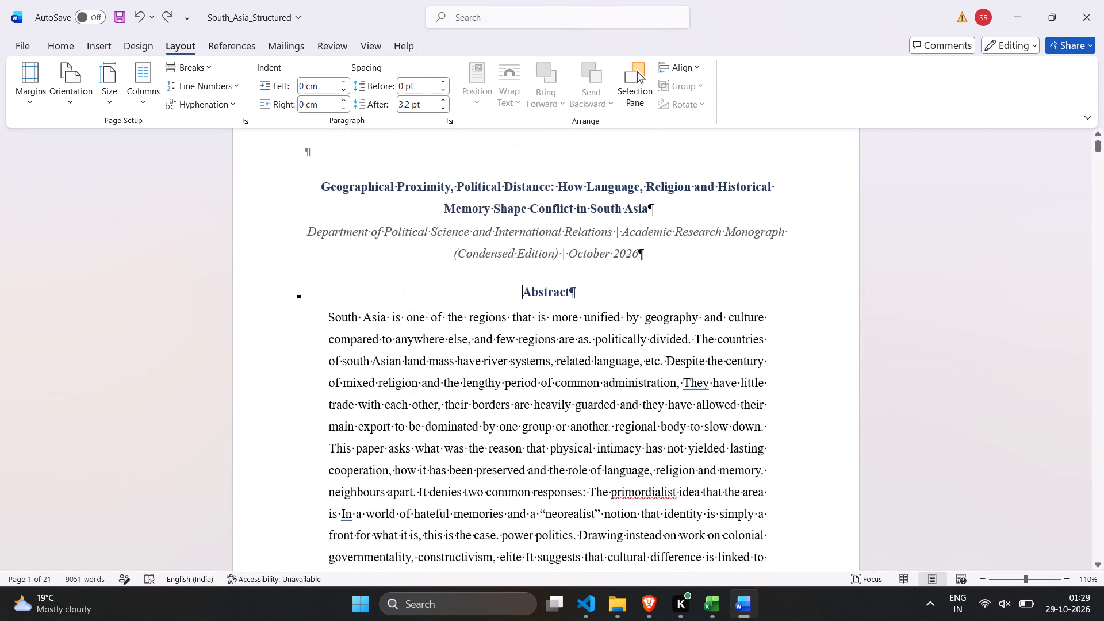
scroll(370, 358, "down", 4)
scroll(370, 358, "up", 5)
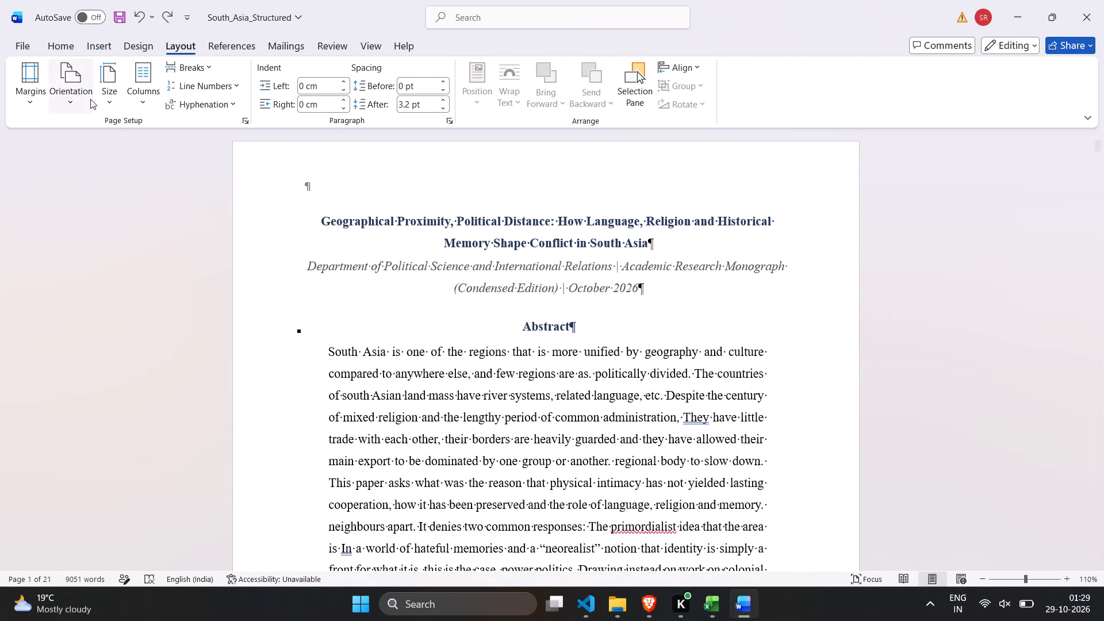
left_click(40, 97)
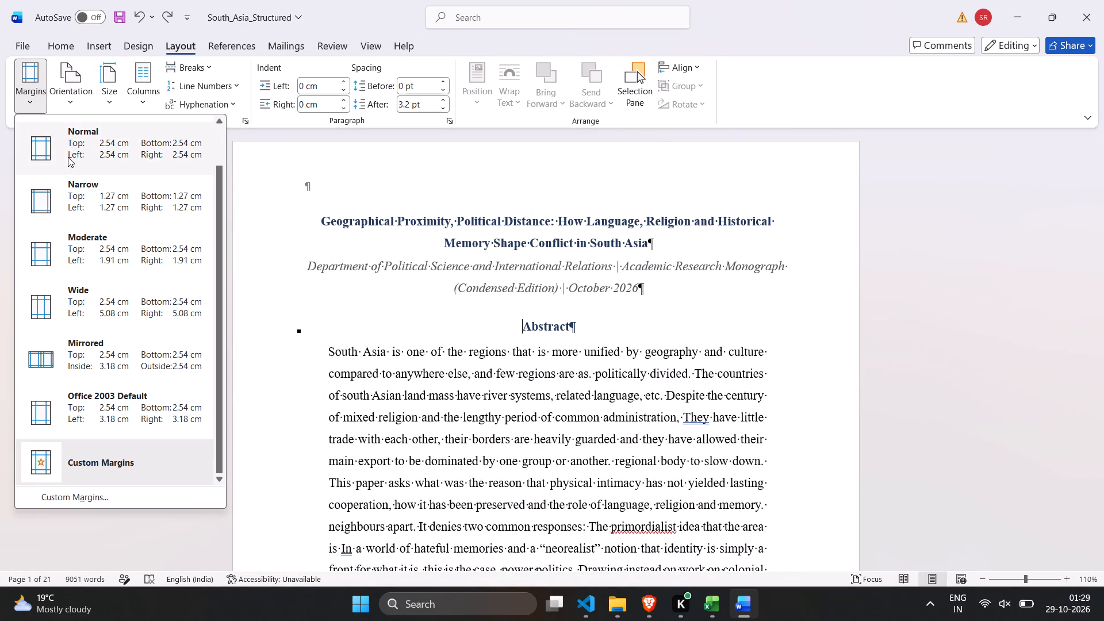
scroll(70, 243, "up", 1)
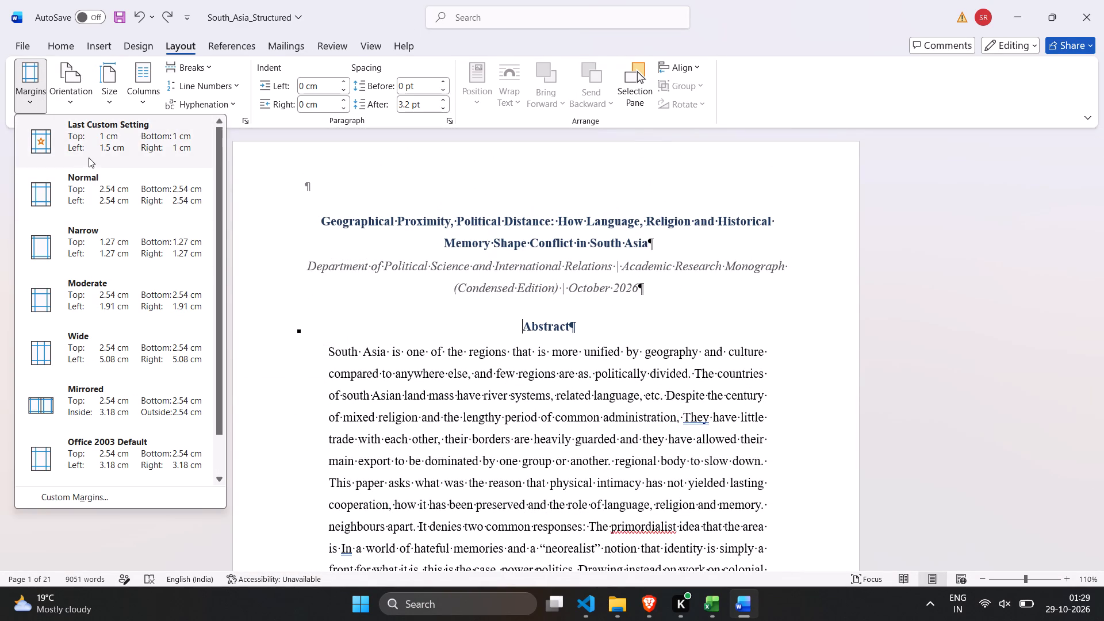
left_click(89, 158)
scroll(253, 289, "down", 2)
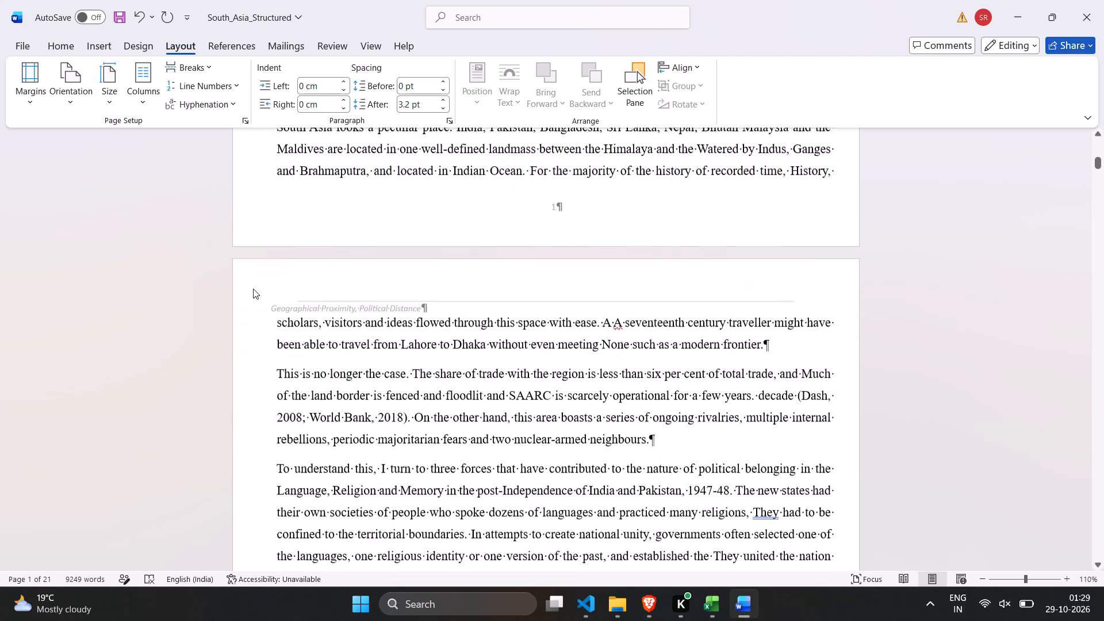
scroll(286, 286, "up", 1)
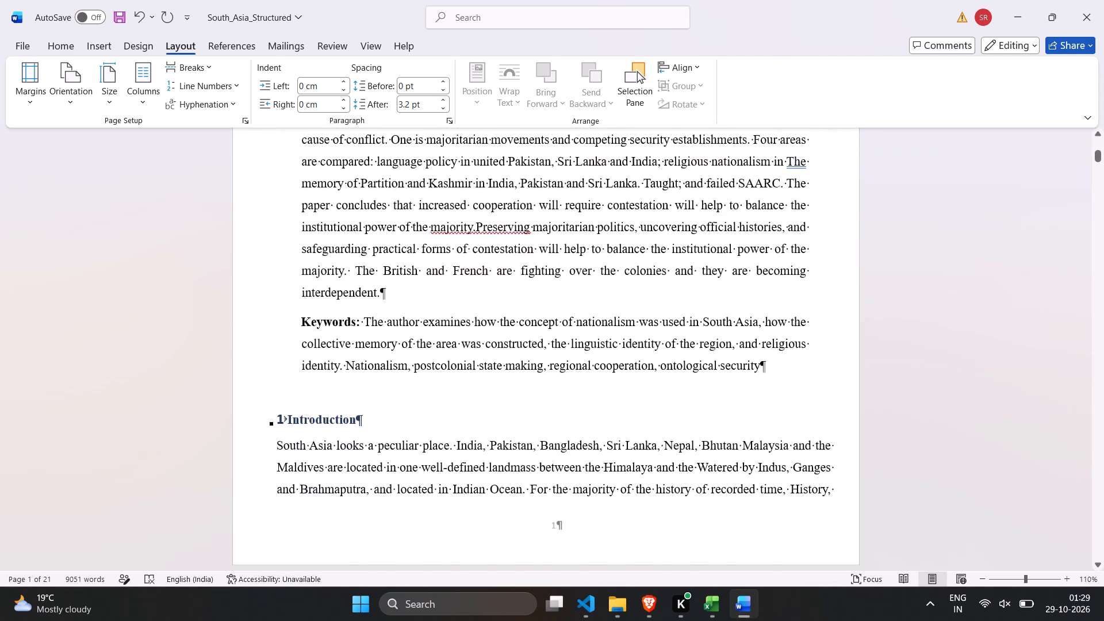
scroll(286, 286, "up", 1)
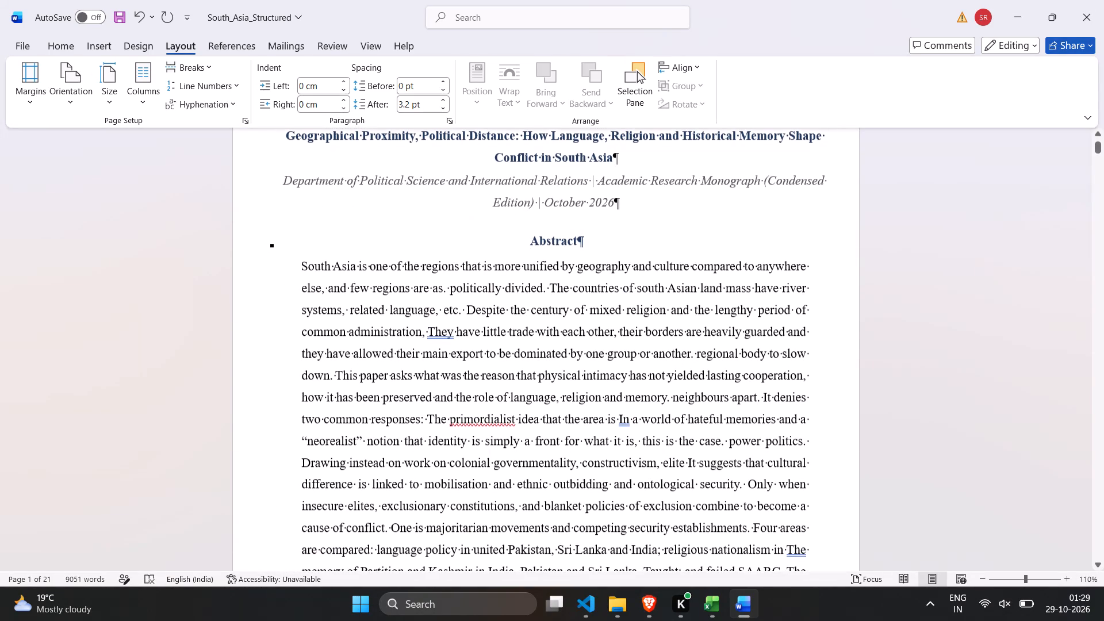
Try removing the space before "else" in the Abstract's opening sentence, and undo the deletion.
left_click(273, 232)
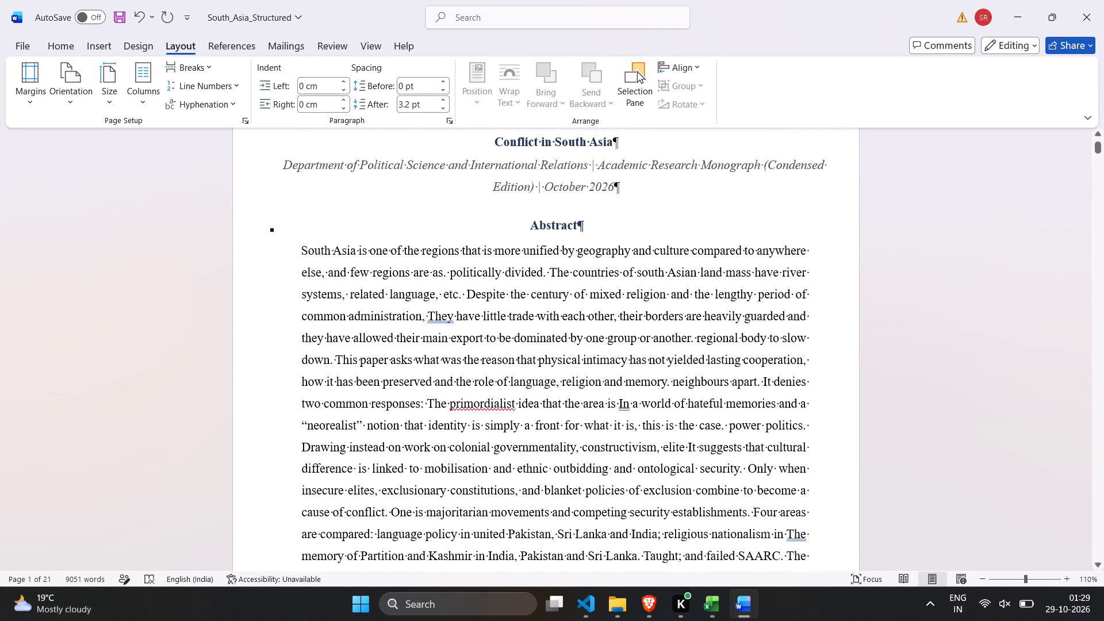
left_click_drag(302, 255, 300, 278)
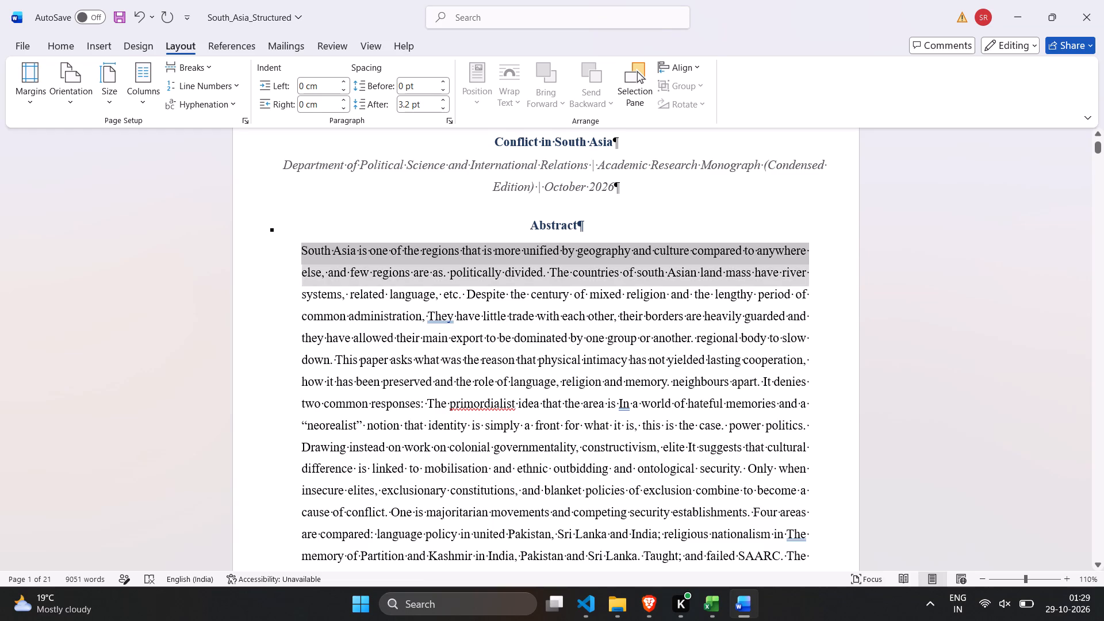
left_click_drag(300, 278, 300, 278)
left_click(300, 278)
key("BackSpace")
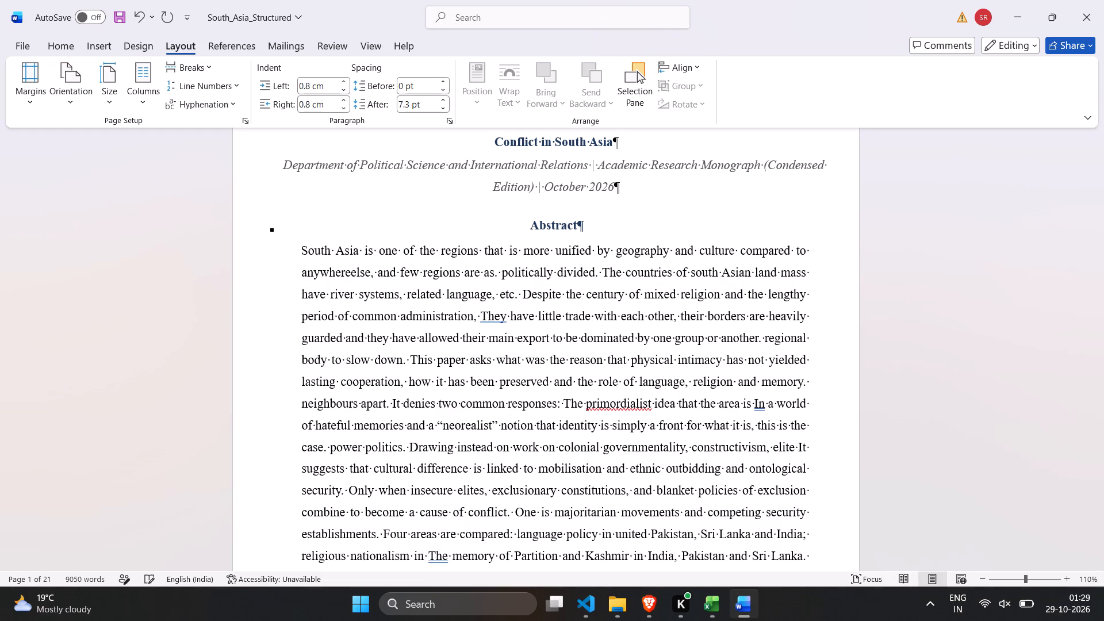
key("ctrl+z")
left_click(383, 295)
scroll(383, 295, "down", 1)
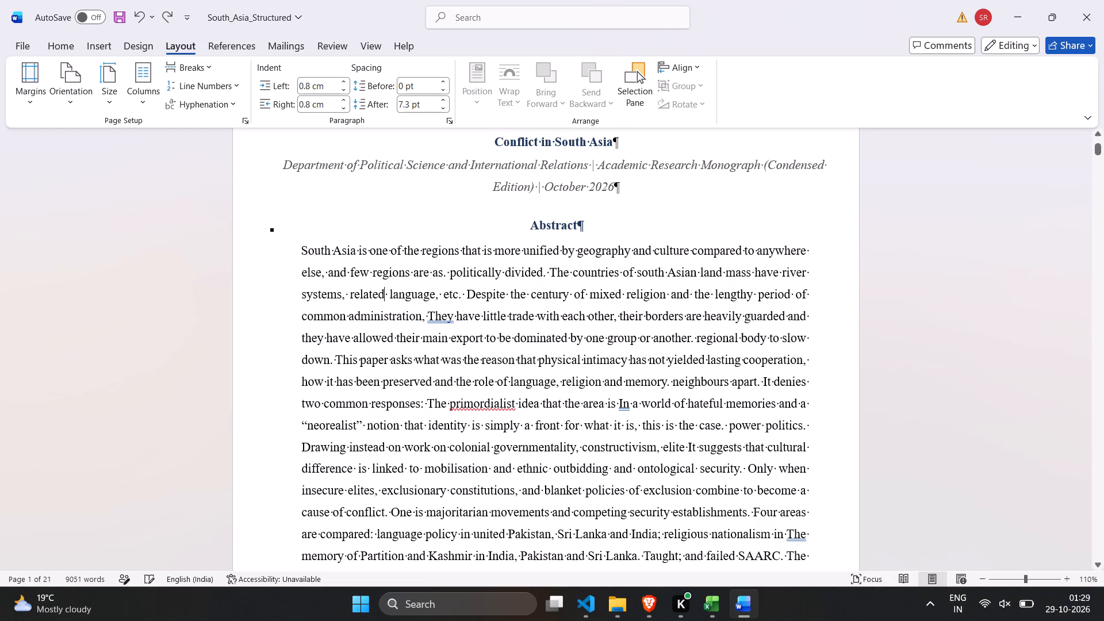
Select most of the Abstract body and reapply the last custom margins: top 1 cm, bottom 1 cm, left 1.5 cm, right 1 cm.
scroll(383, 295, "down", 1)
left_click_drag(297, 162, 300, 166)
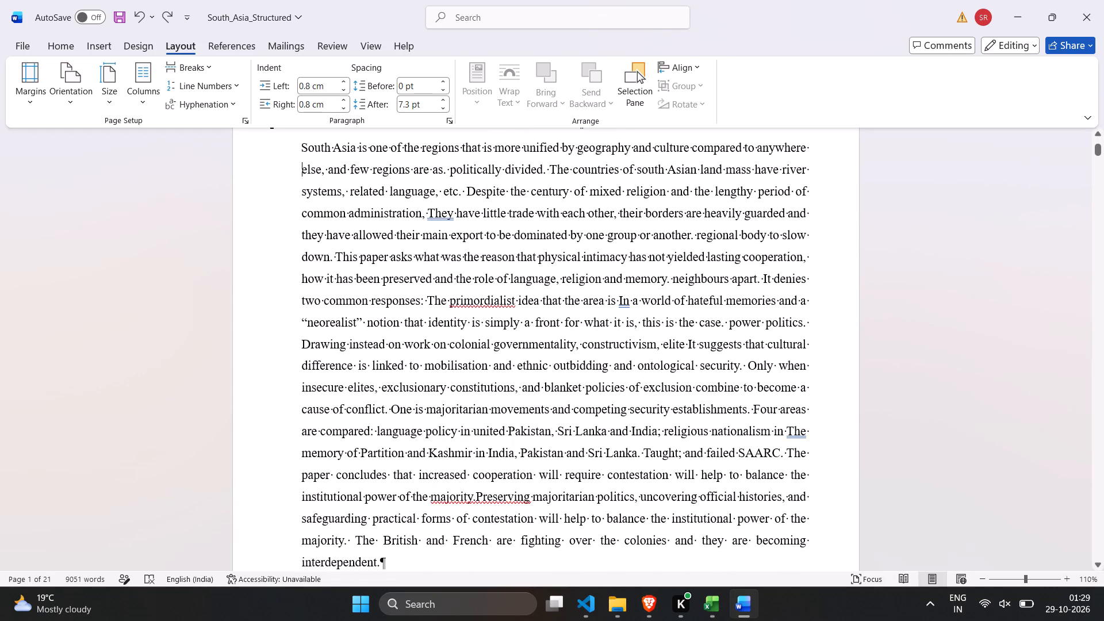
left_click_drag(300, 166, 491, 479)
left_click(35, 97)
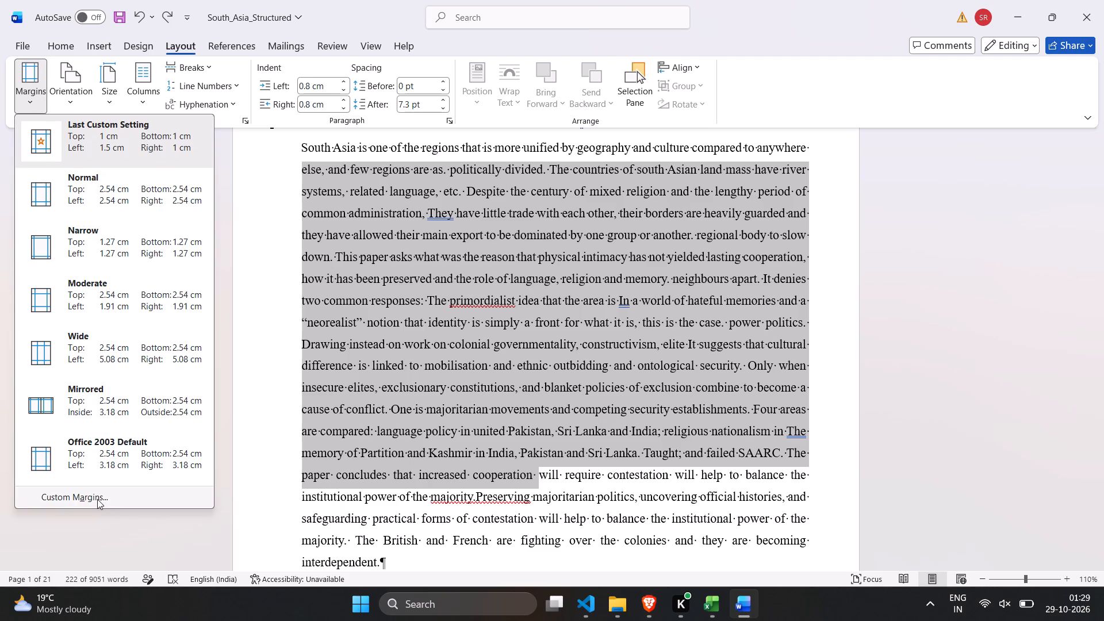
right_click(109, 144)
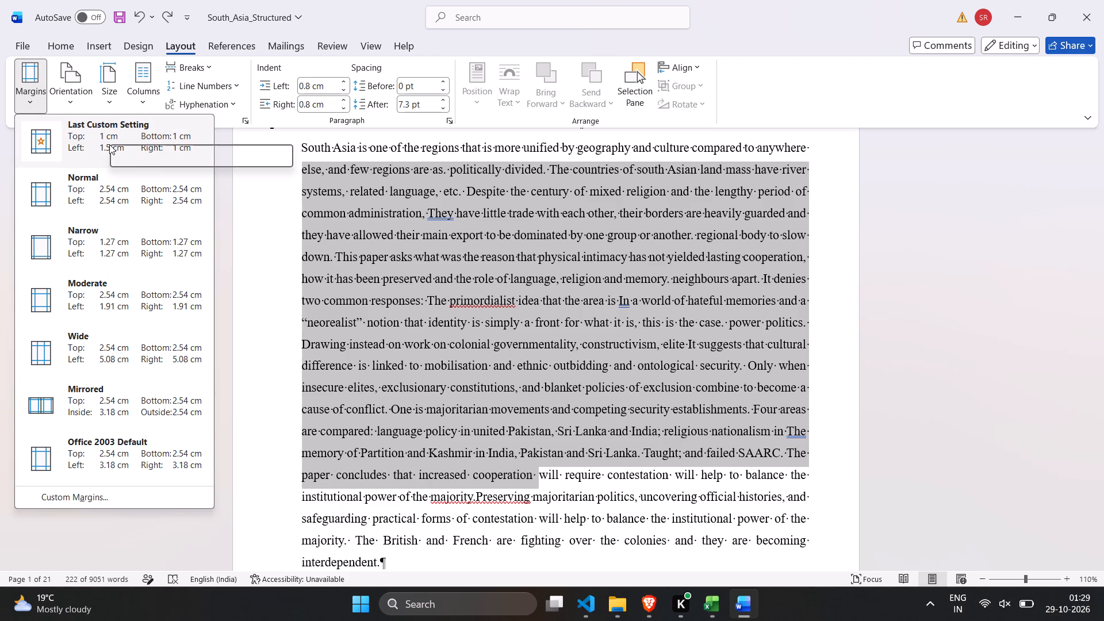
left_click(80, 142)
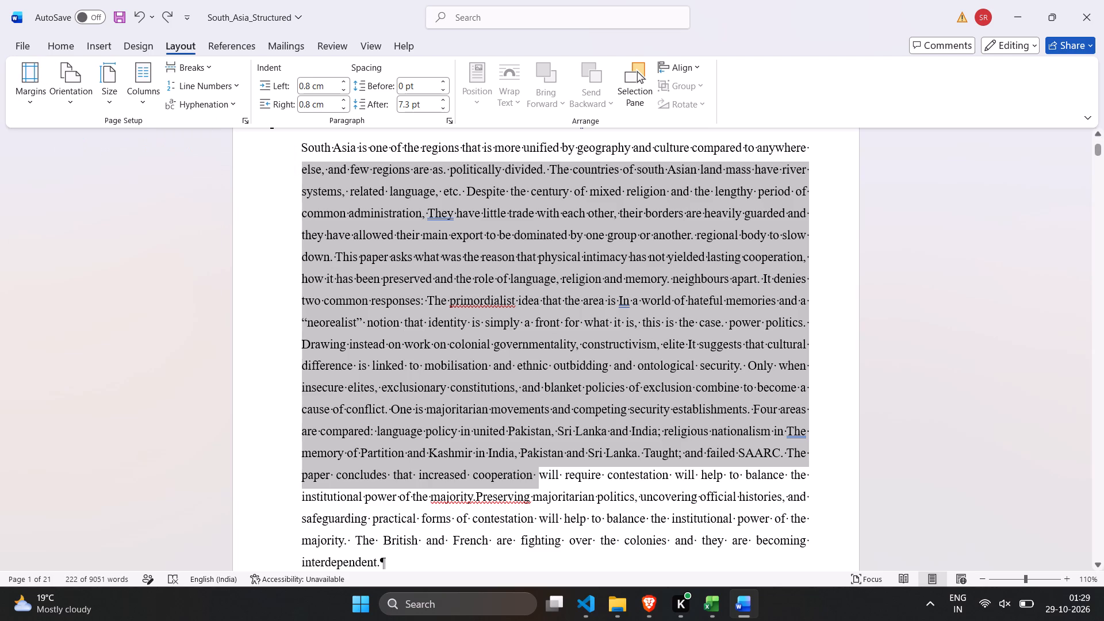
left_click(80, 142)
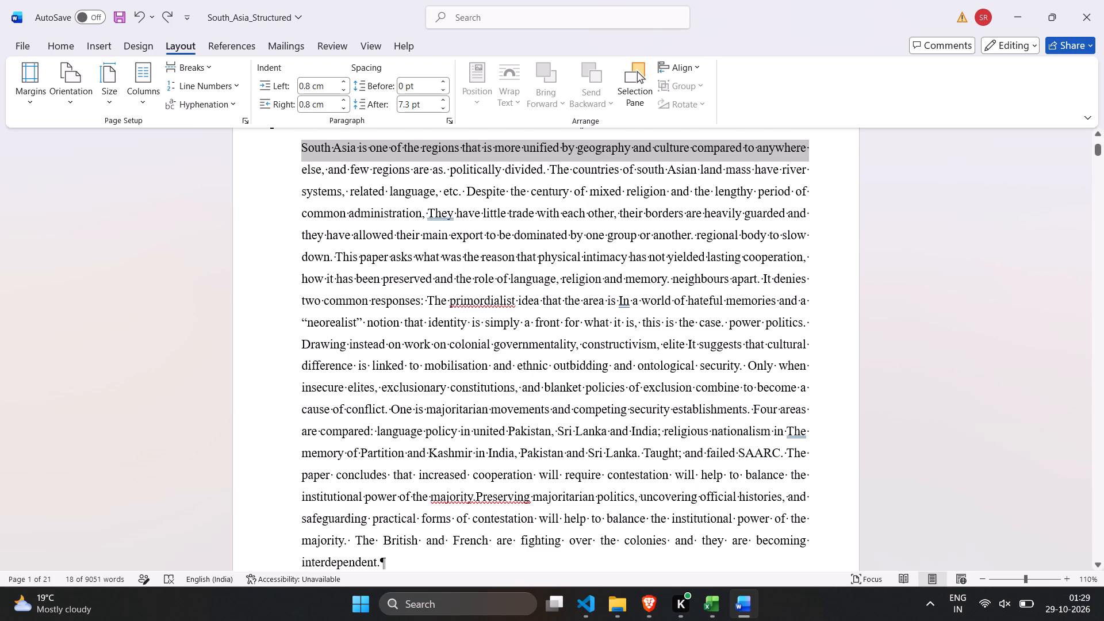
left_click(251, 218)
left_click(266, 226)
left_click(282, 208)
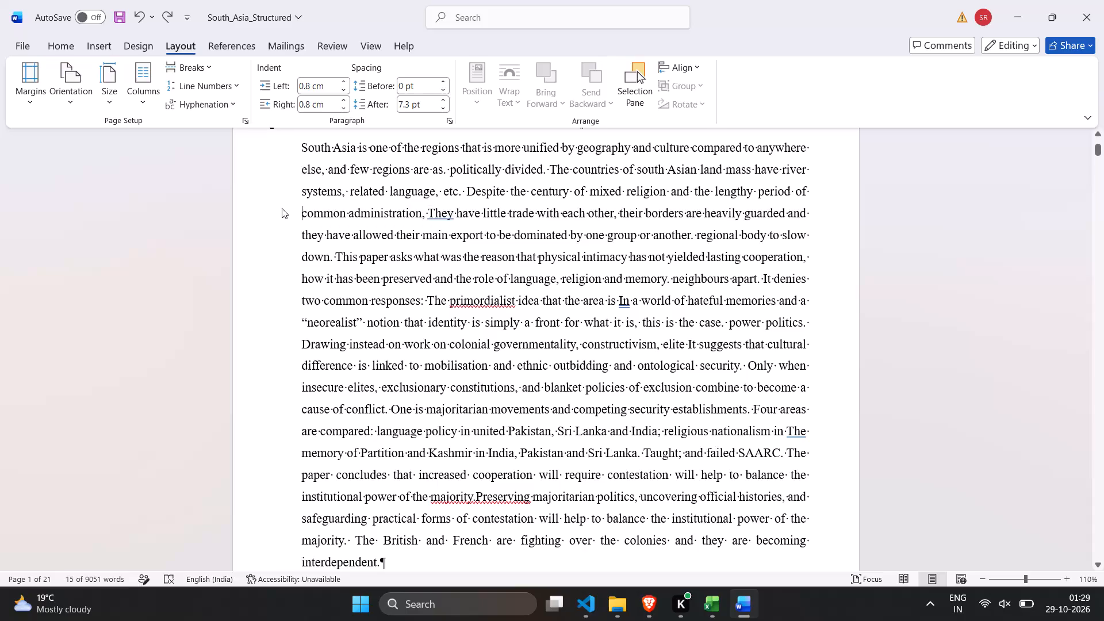
Compare the Abstract's text width and indentation with the body text on the following pages.
scroll(287, 193, "down", 5)
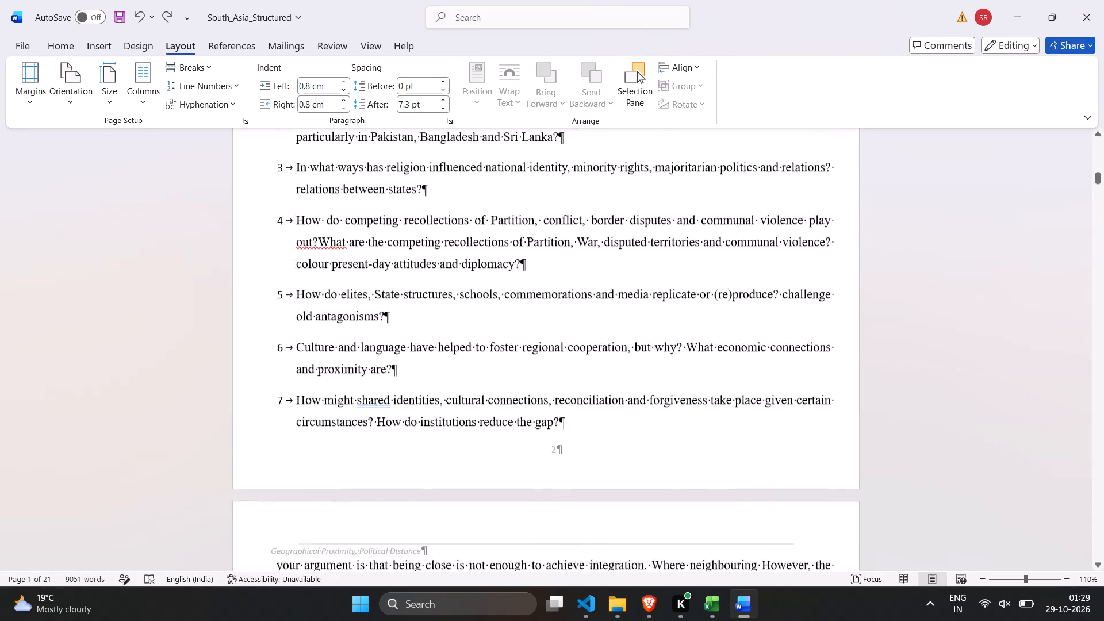
scroll(287, 193, "down", 3)
scroll(287, 193, "up", 5)
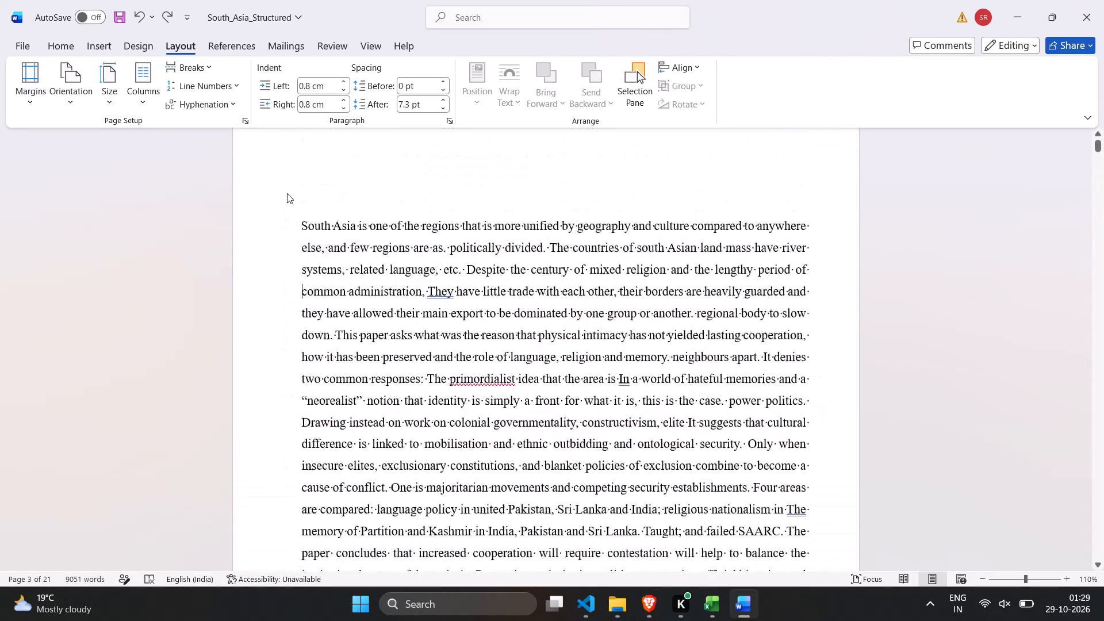
scroll(287, 193, "up", 3)
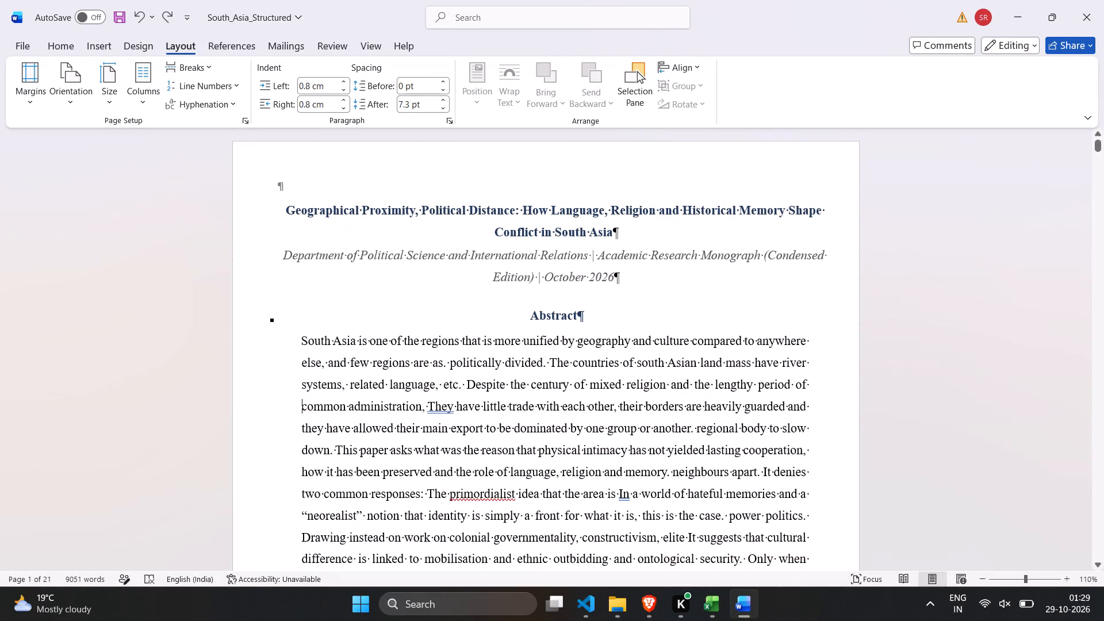
left_click(292, 281)
key("ctrl+a")
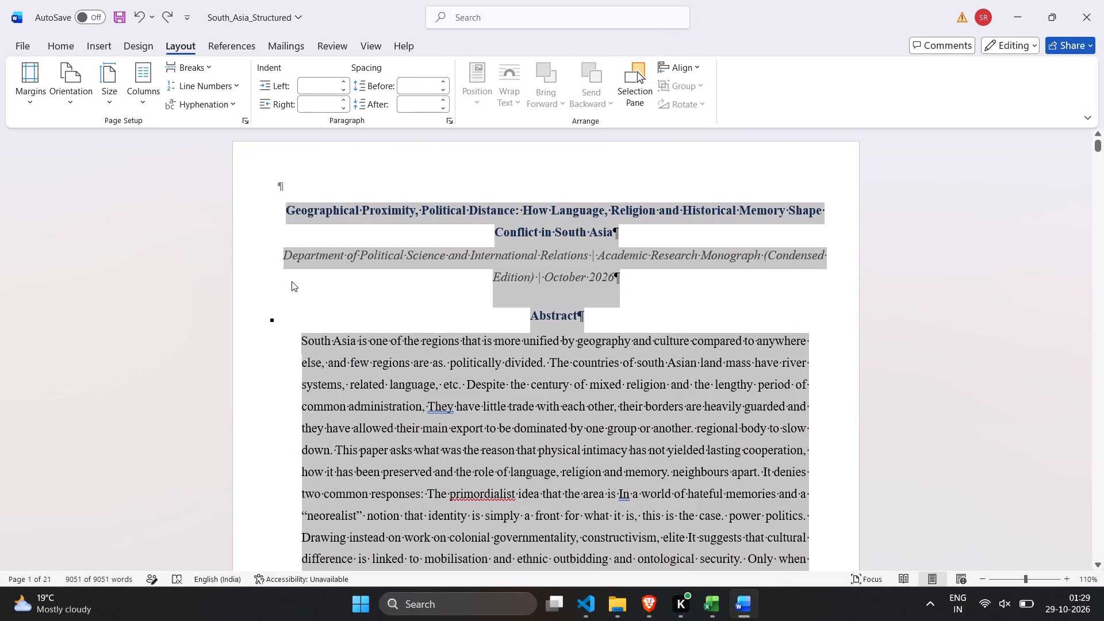
left_click(292, 281)
scroll(292, 281, "down", 3)
scroll(292, 281, "up", 2)
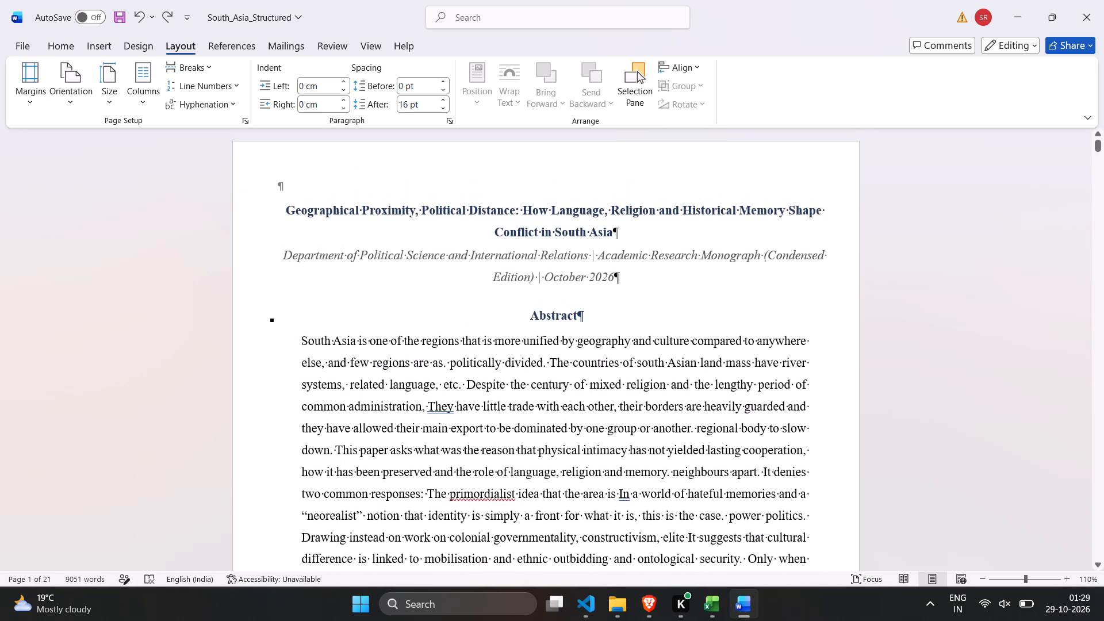
scroll(408, 385, "down", 1)
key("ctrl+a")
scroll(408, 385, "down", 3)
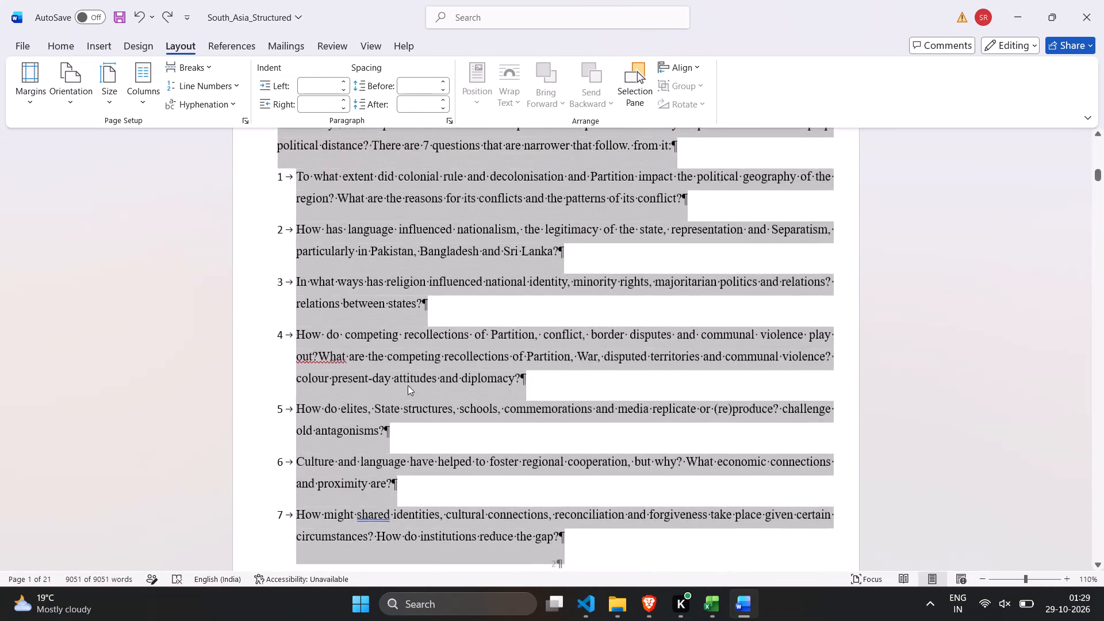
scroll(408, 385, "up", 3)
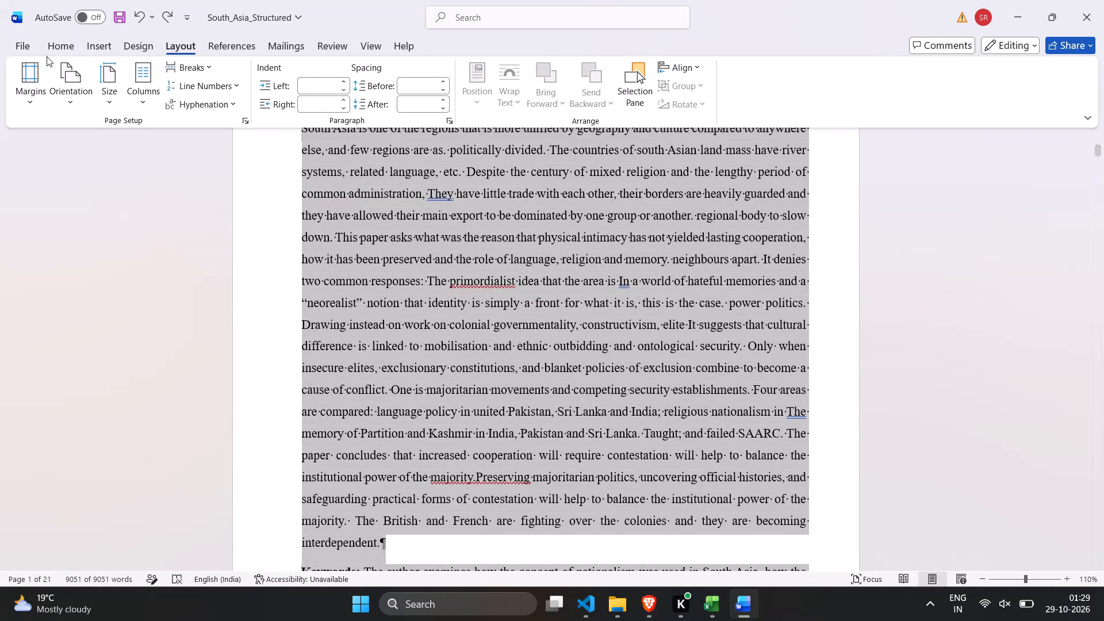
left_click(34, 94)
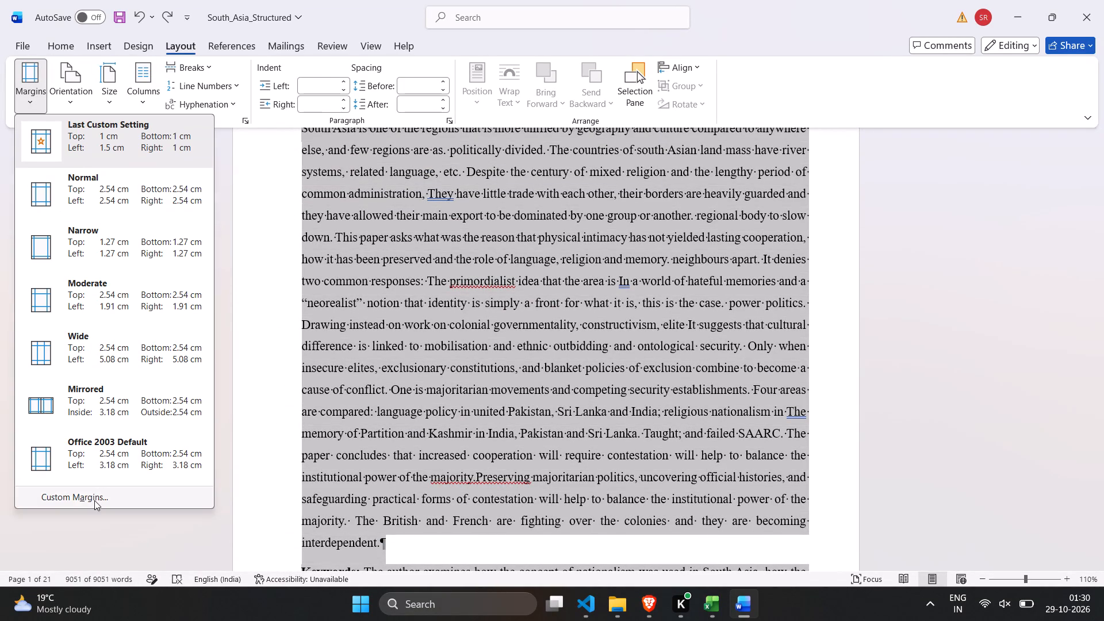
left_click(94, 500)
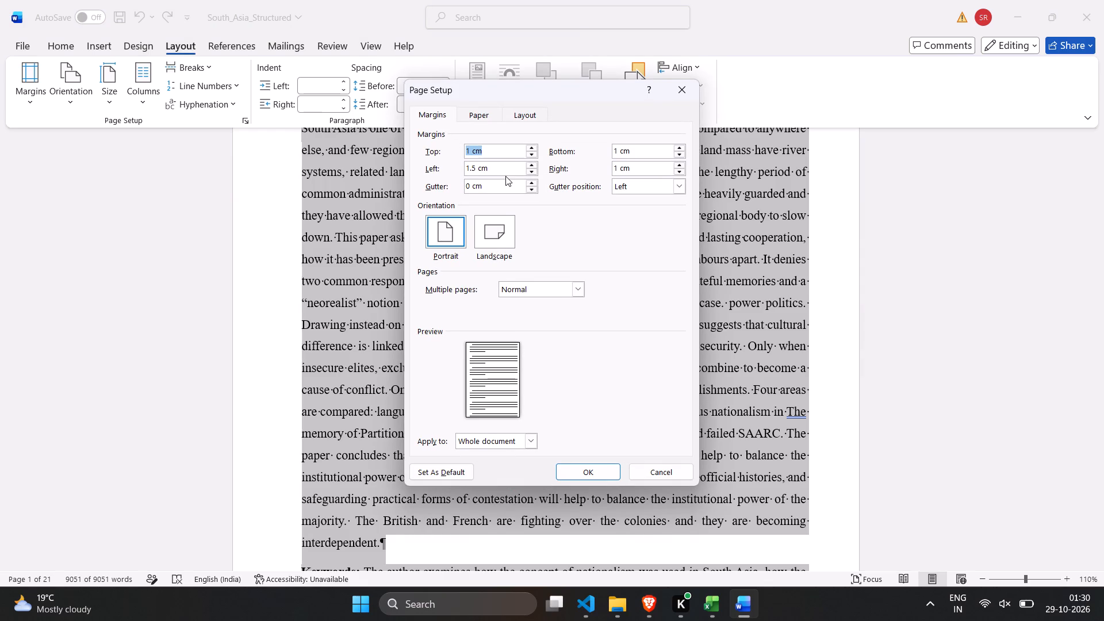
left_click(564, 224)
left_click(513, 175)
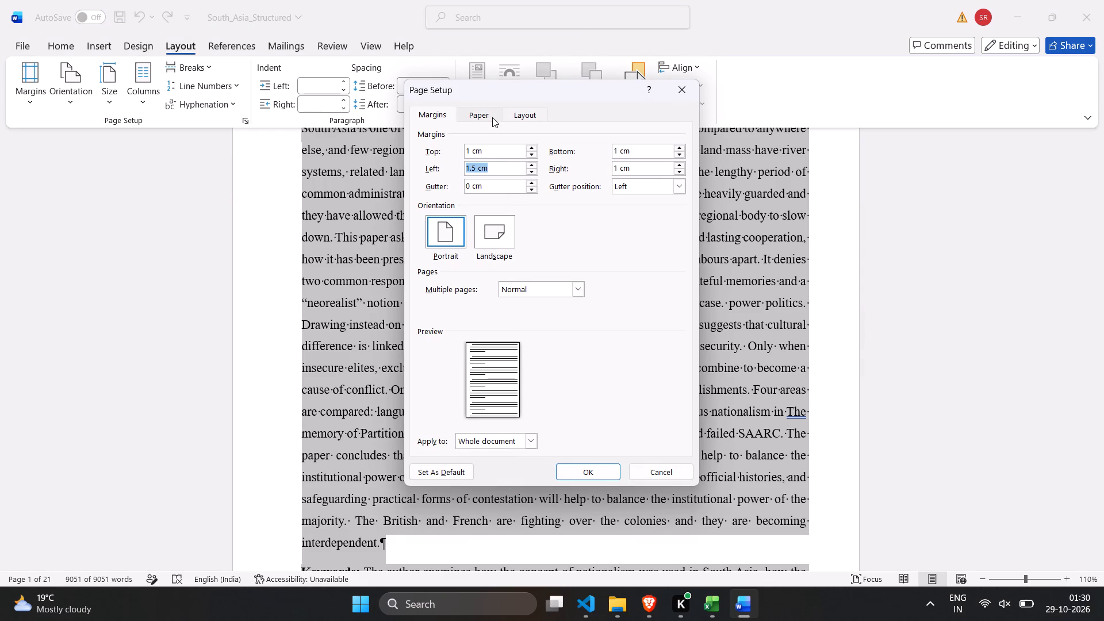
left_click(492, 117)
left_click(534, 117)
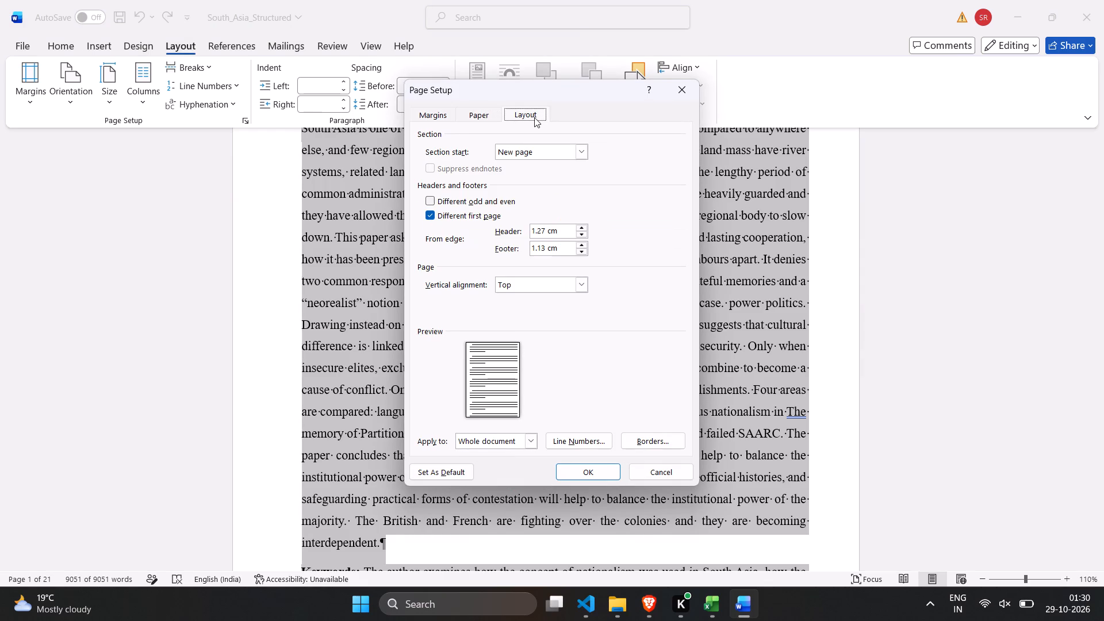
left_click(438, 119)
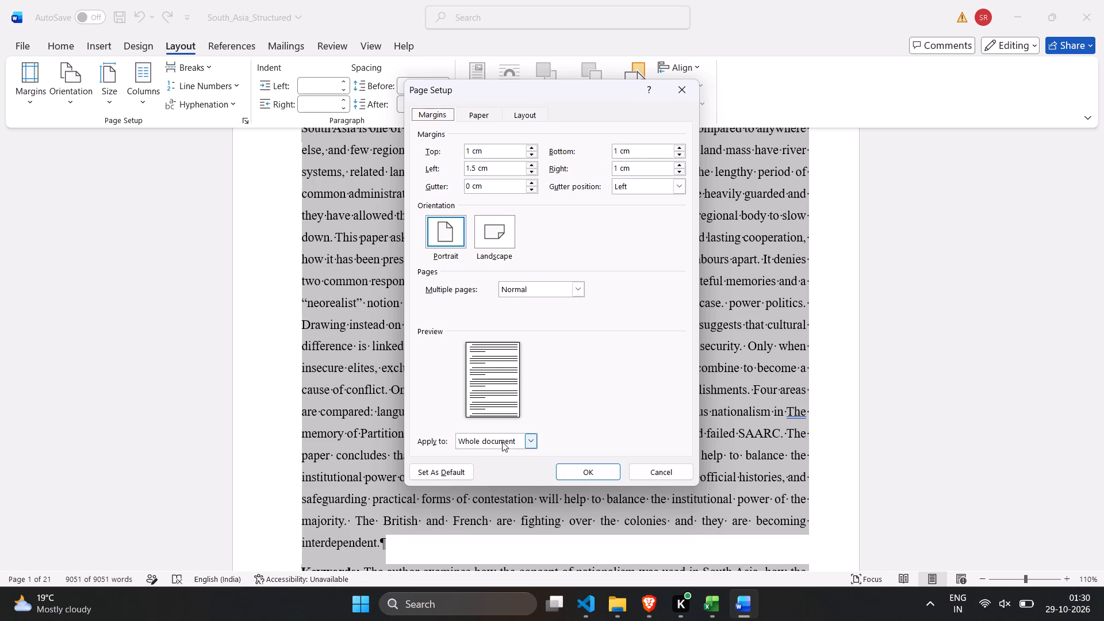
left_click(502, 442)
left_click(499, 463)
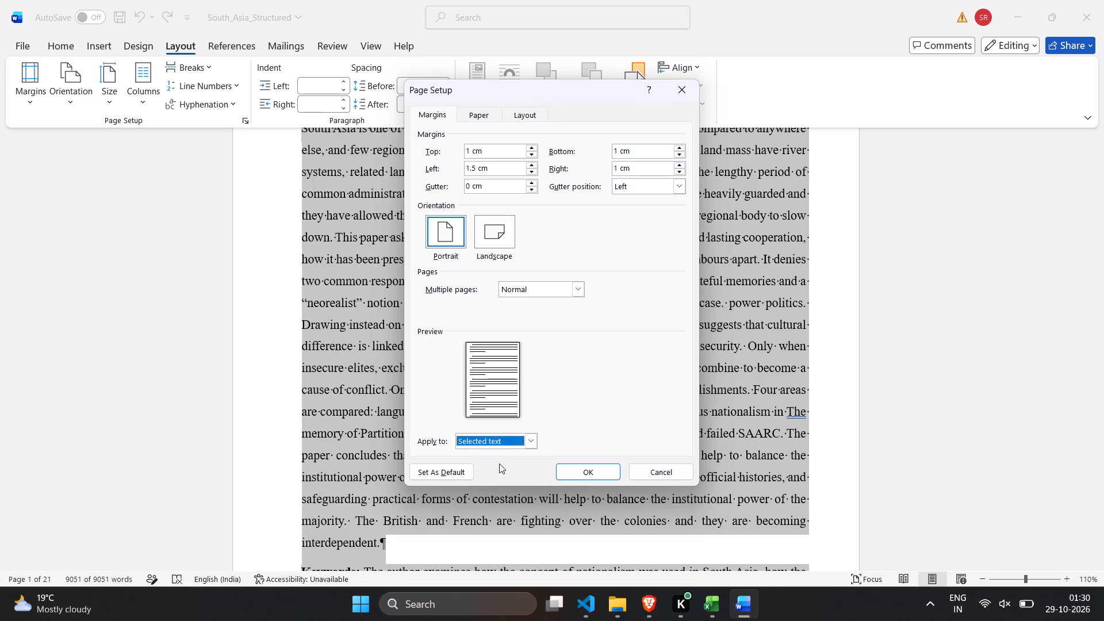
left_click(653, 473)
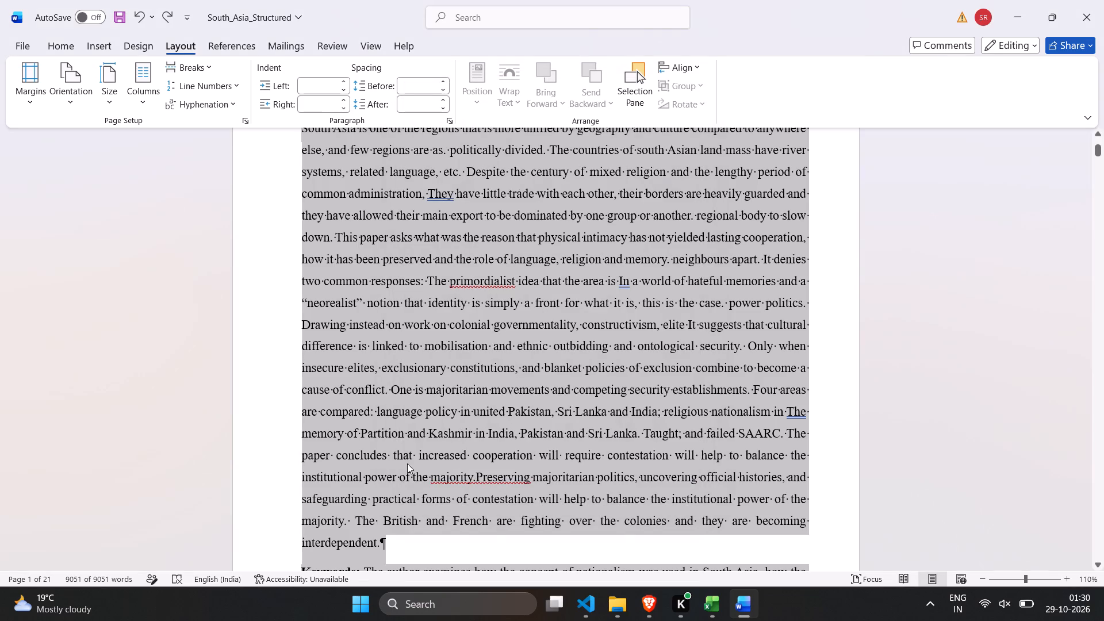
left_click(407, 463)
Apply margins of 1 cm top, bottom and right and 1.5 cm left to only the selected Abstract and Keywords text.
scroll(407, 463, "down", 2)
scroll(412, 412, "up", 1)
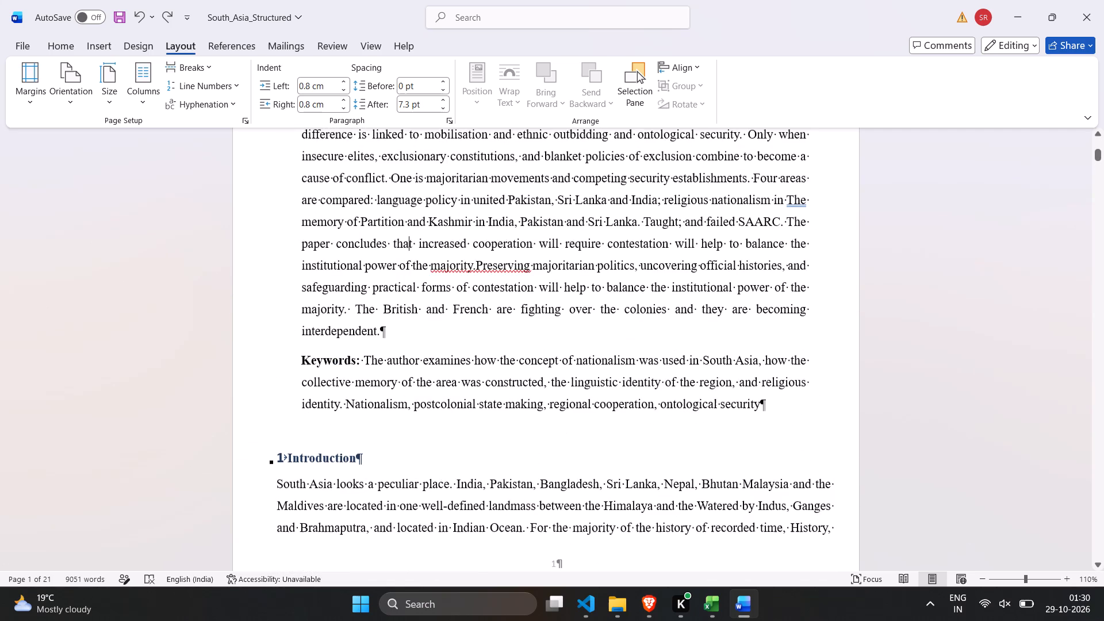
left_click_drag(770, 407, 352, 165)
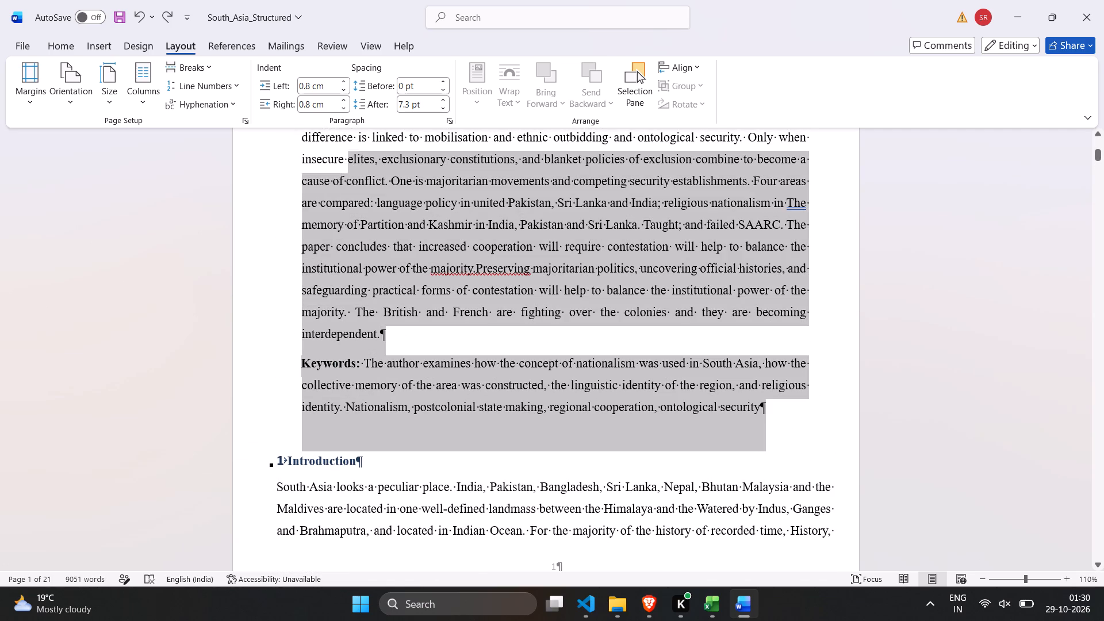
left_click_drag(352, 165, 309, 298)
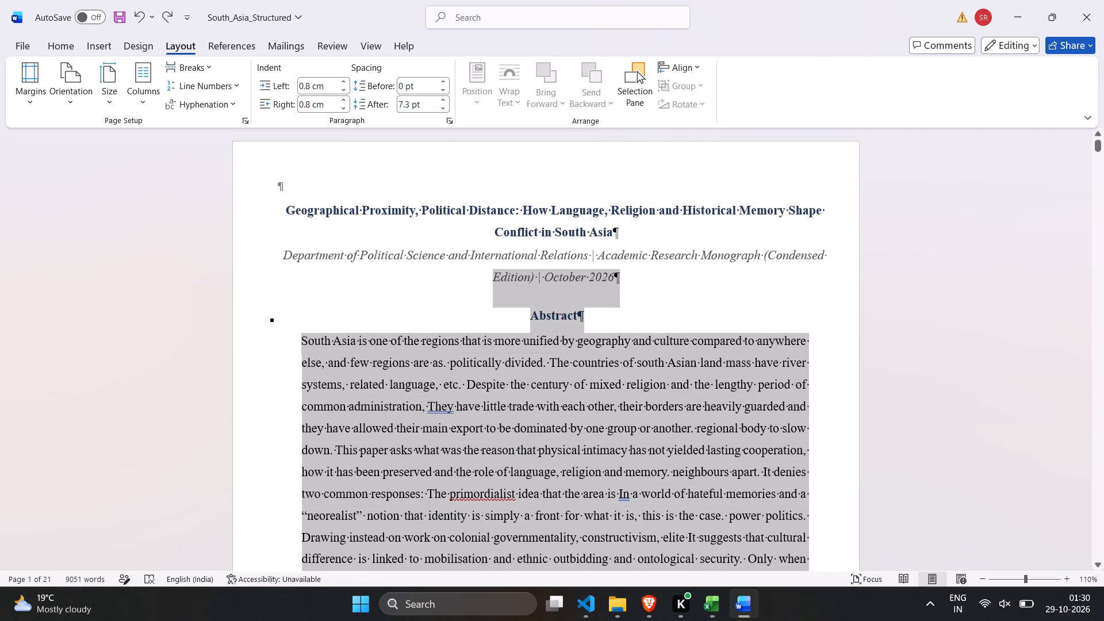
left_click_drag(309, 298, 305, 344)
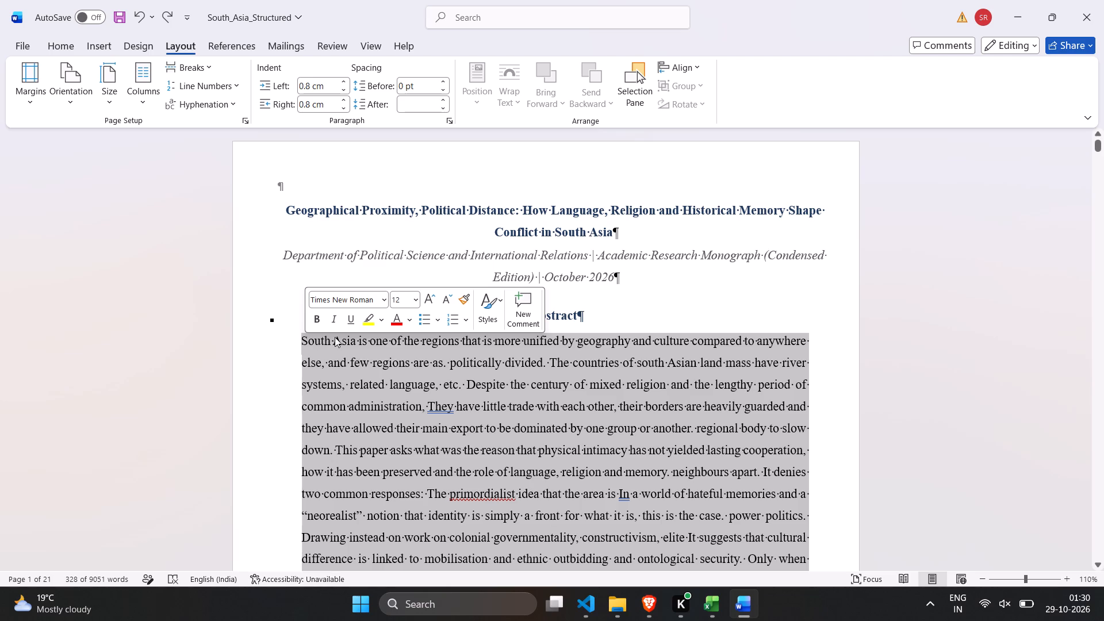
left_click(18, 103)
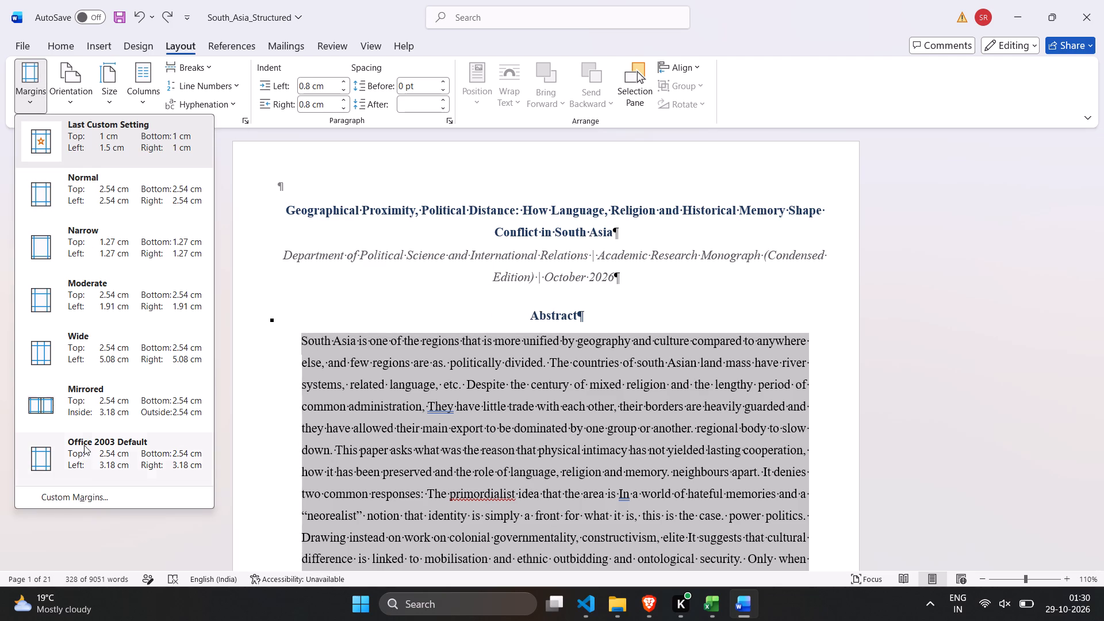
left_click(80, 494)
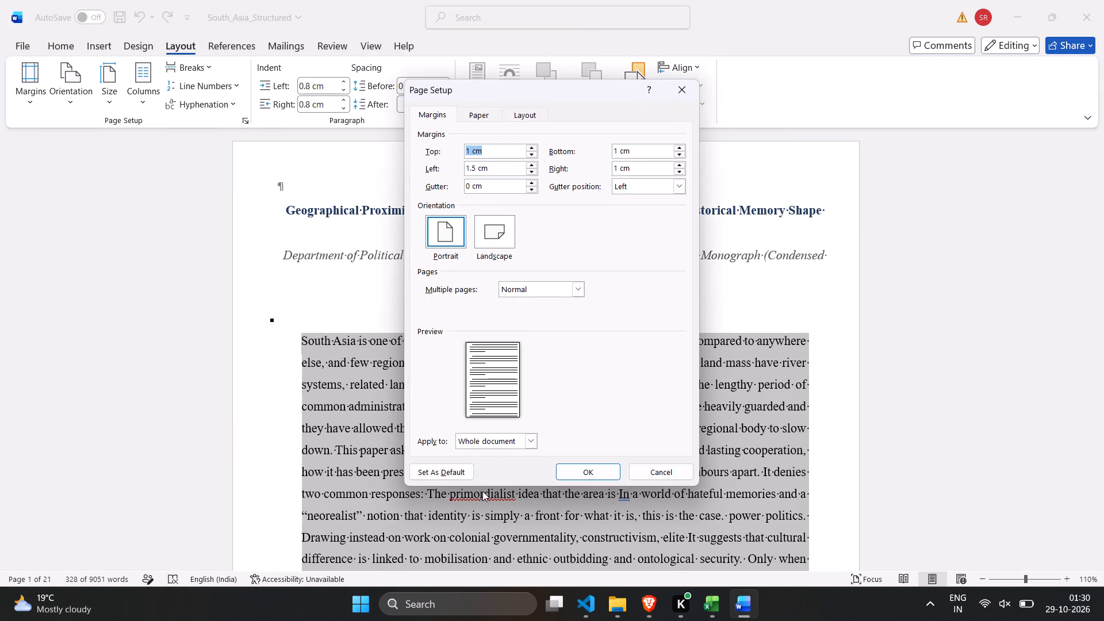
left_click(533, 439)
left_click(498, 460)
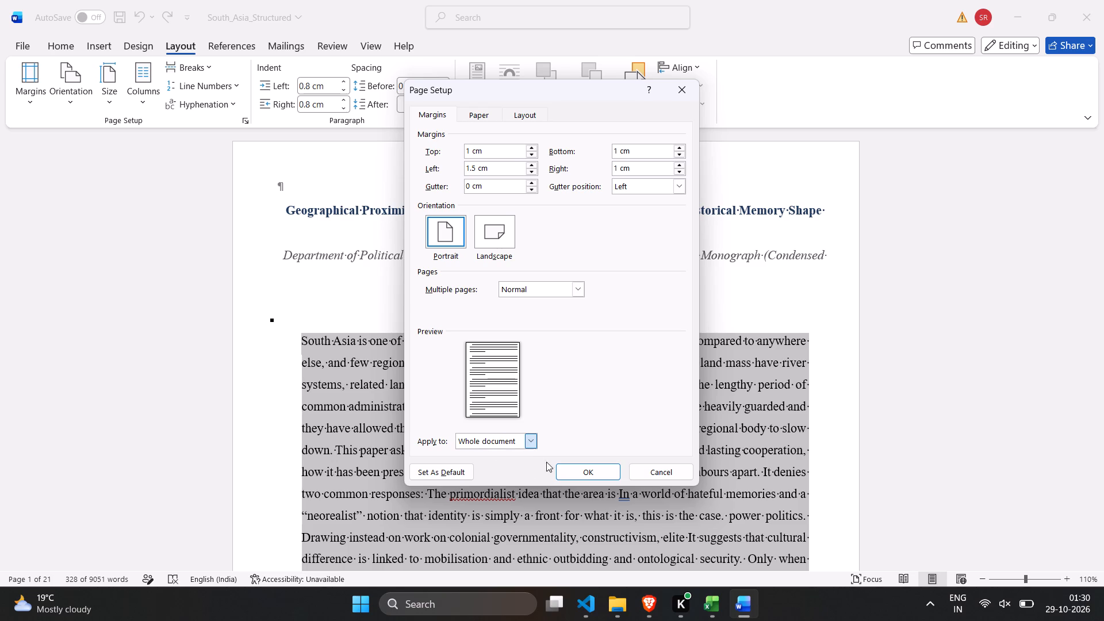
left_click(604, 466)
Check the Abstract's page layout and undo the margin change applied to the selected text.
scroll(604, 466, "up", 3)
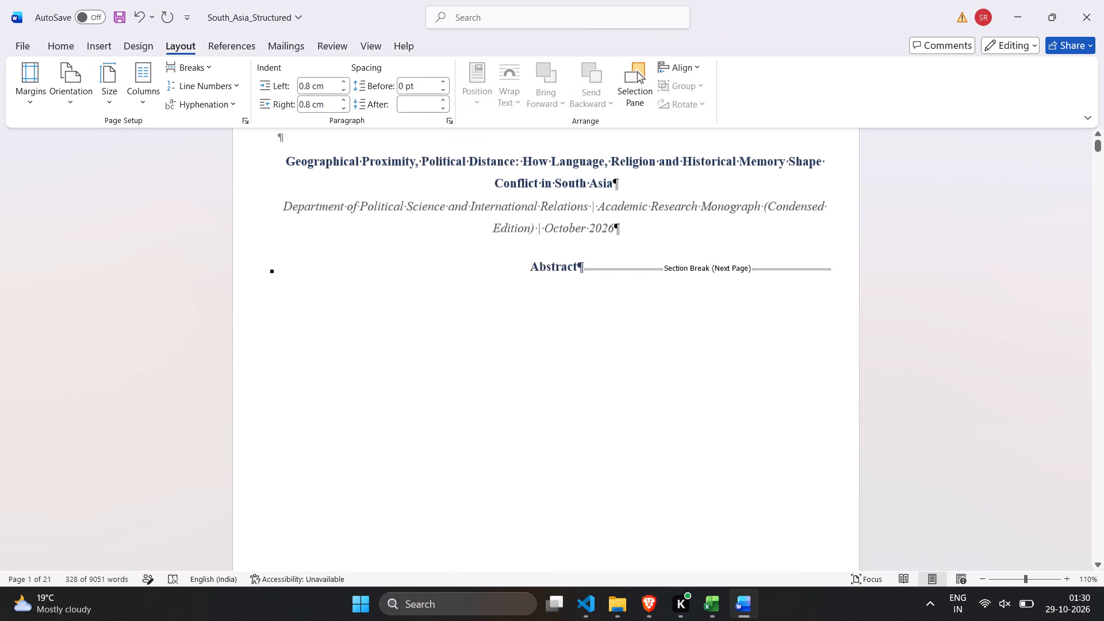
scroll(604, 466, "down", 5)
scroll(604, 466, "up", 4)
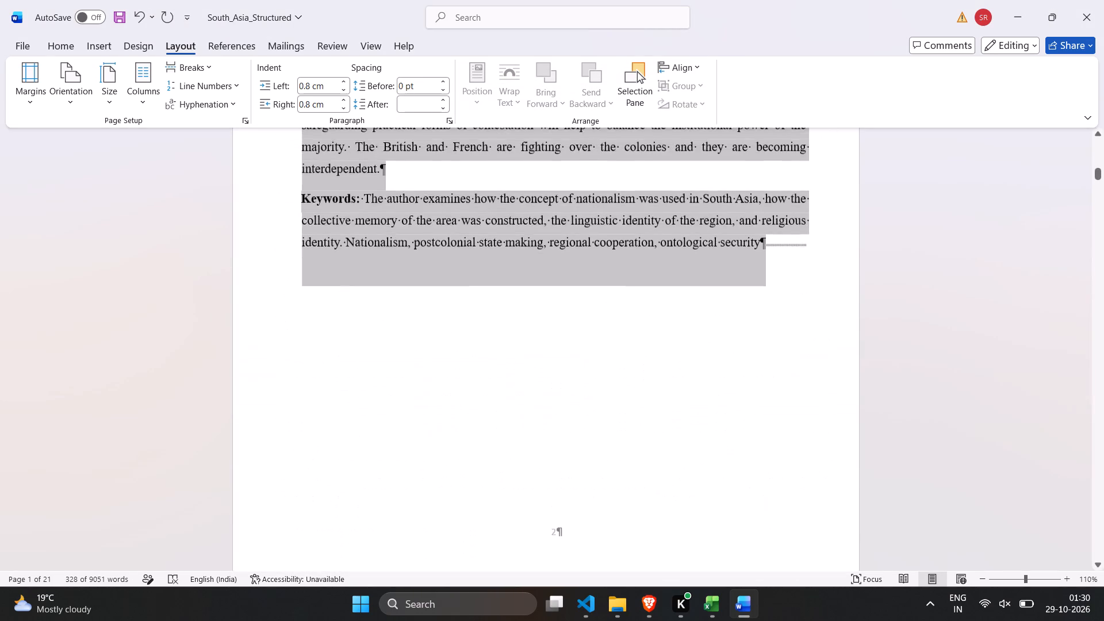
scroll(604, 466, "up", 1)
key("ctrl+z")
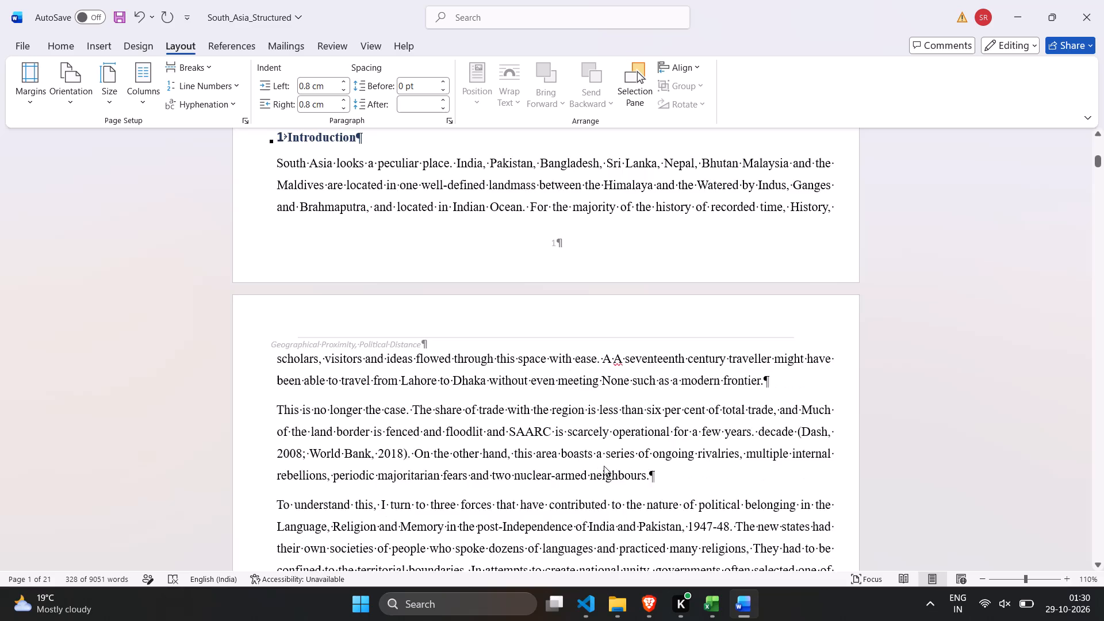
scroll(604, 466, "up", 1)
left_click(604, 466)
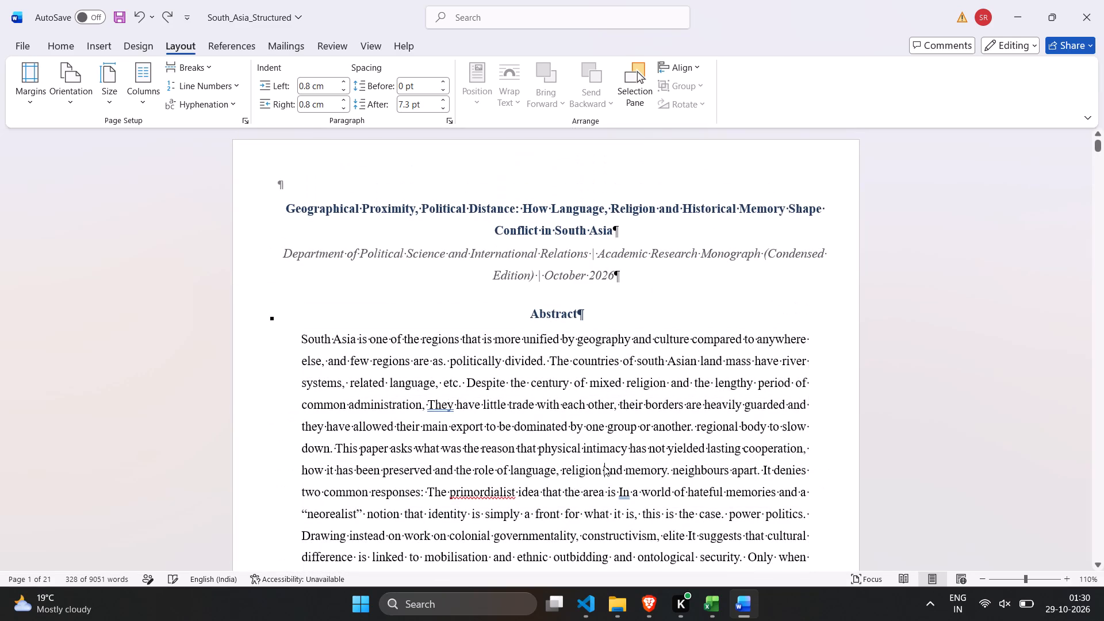
Review the margins and text alignment of the body pages from the Introduction through the start of section 3.
scroll(639, 441, "down", 2)
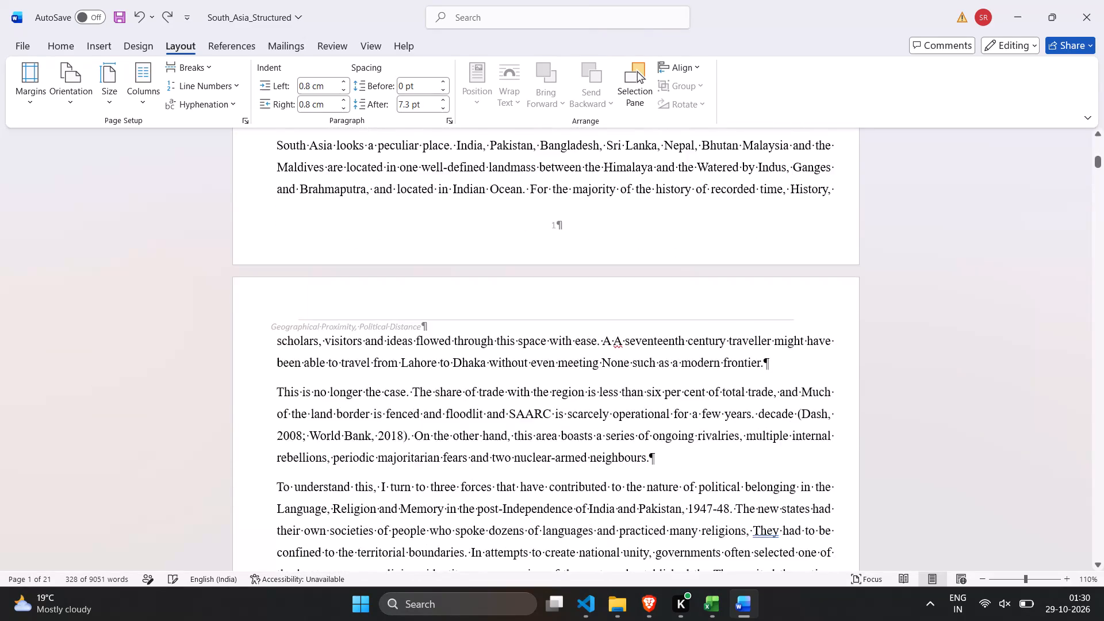
scroll(639, 441, "down", 4)
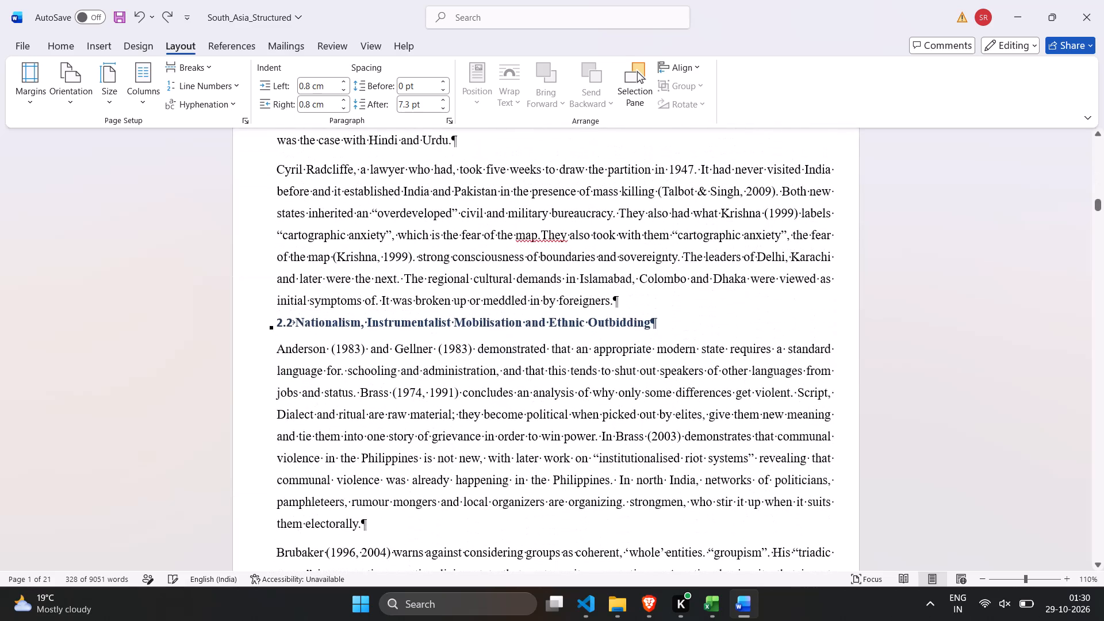
scroll(639, 441, "down", 6)
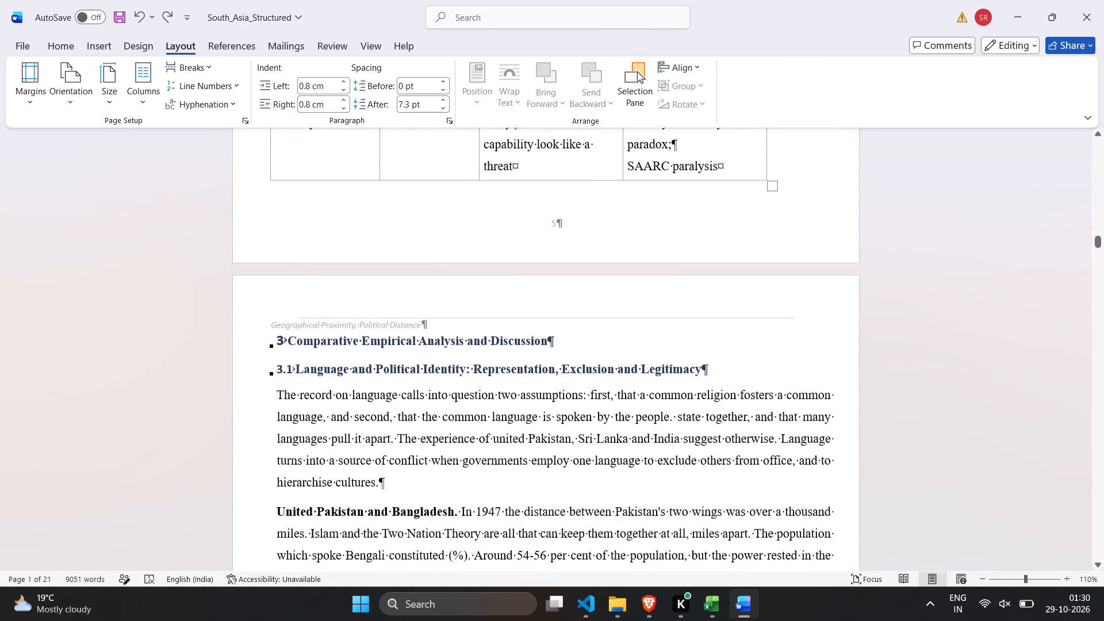
Set the line spacing of the entire document to 1.5.
scroll(639, 441, "up", 1)
scroll(639, 441, "down", 2)
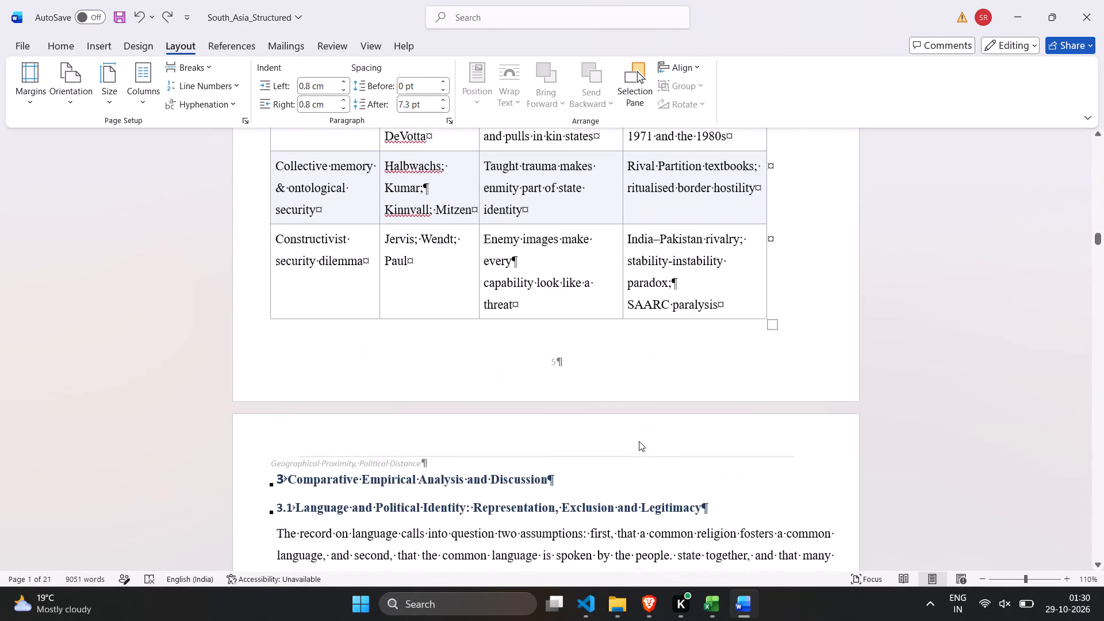
scroll(639, 441, "down", 3)
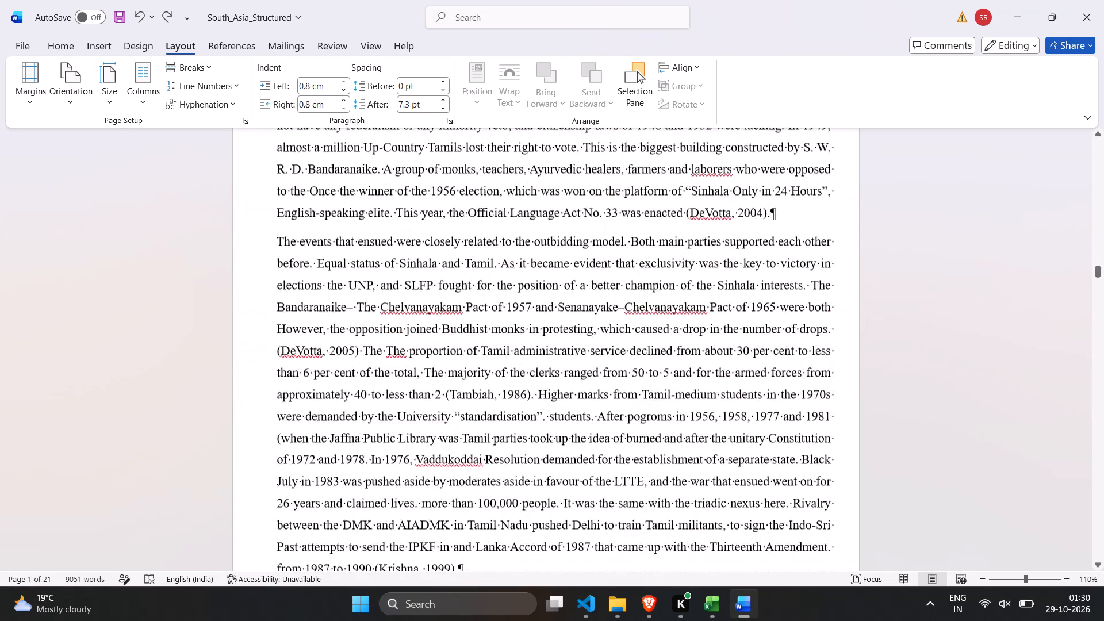
scroll(639, 441, "down", 1)
left_click(553, 429)
key("ctrl+a")
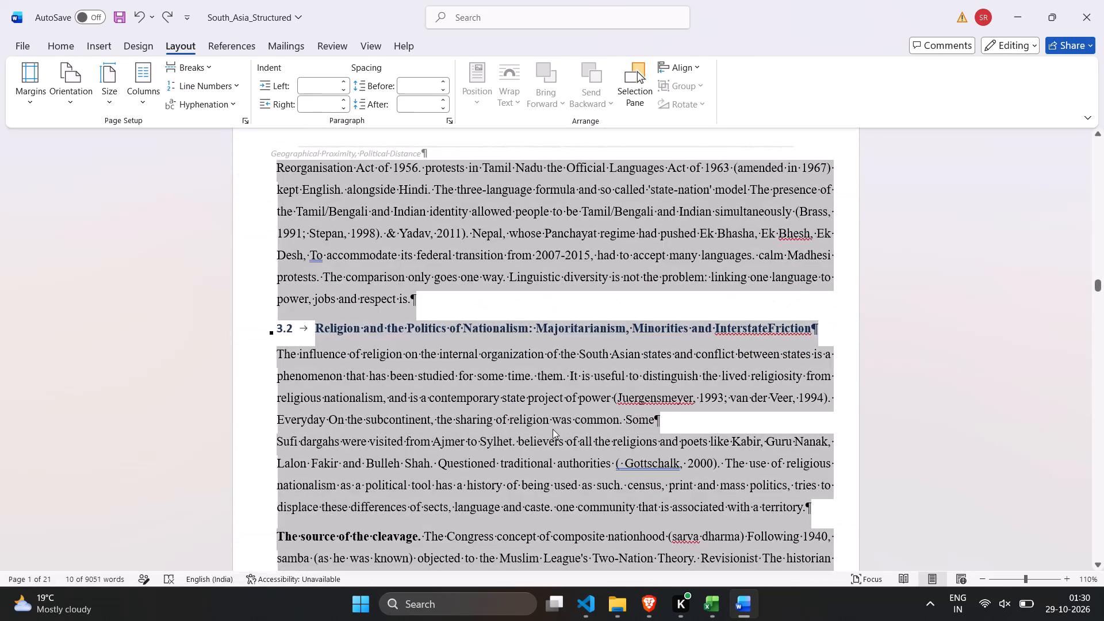
left_click(29, 50)
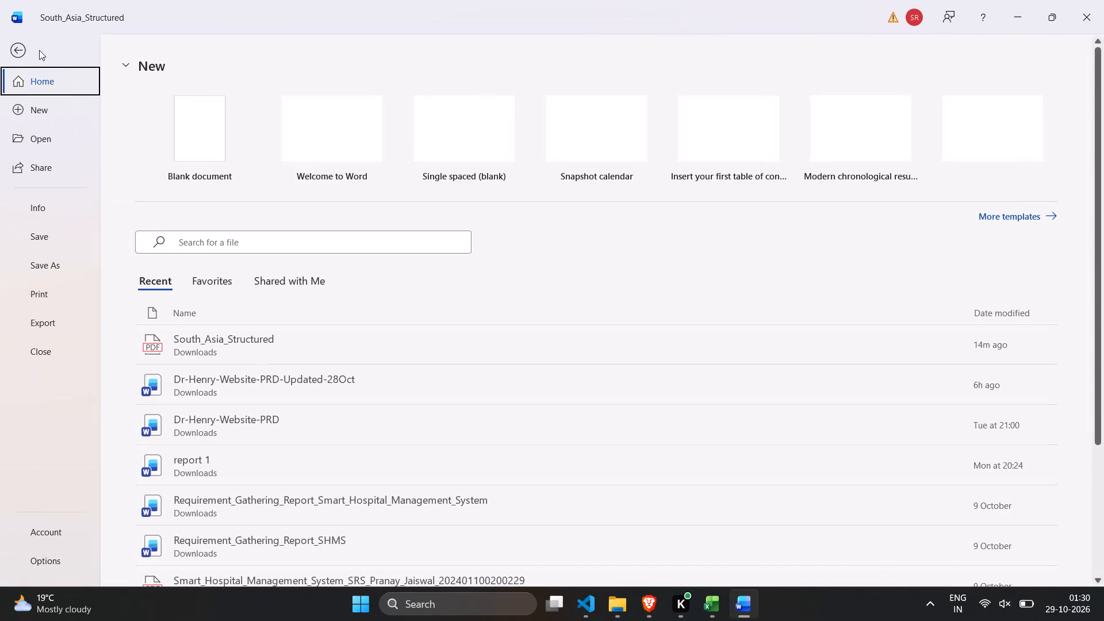
left_click(17, 50)
left_click(49, 44)
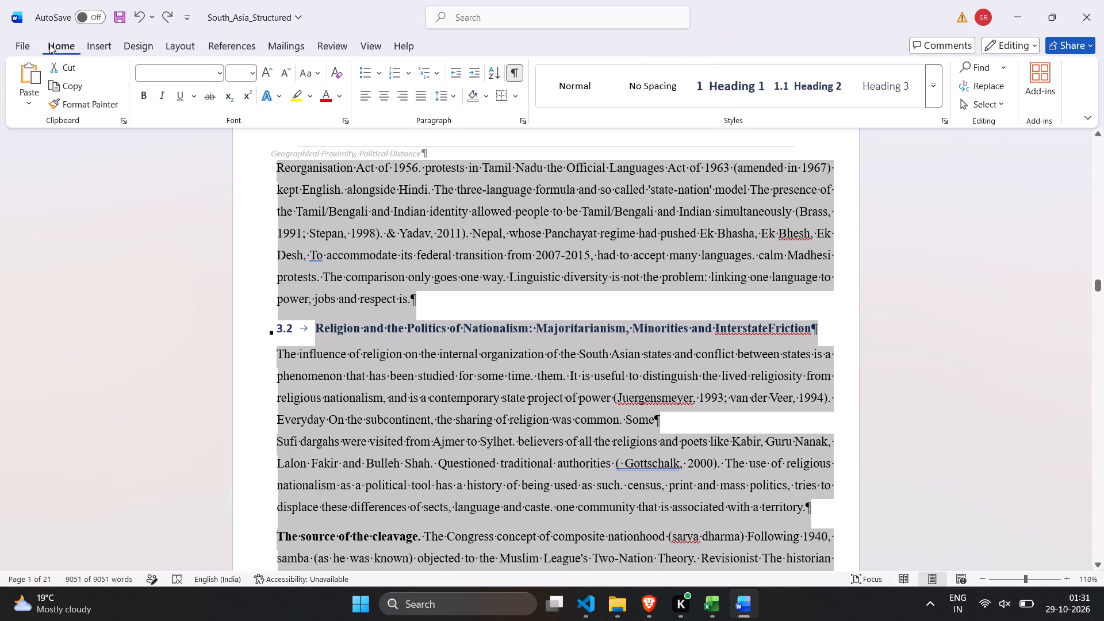
left_click(448, 90)
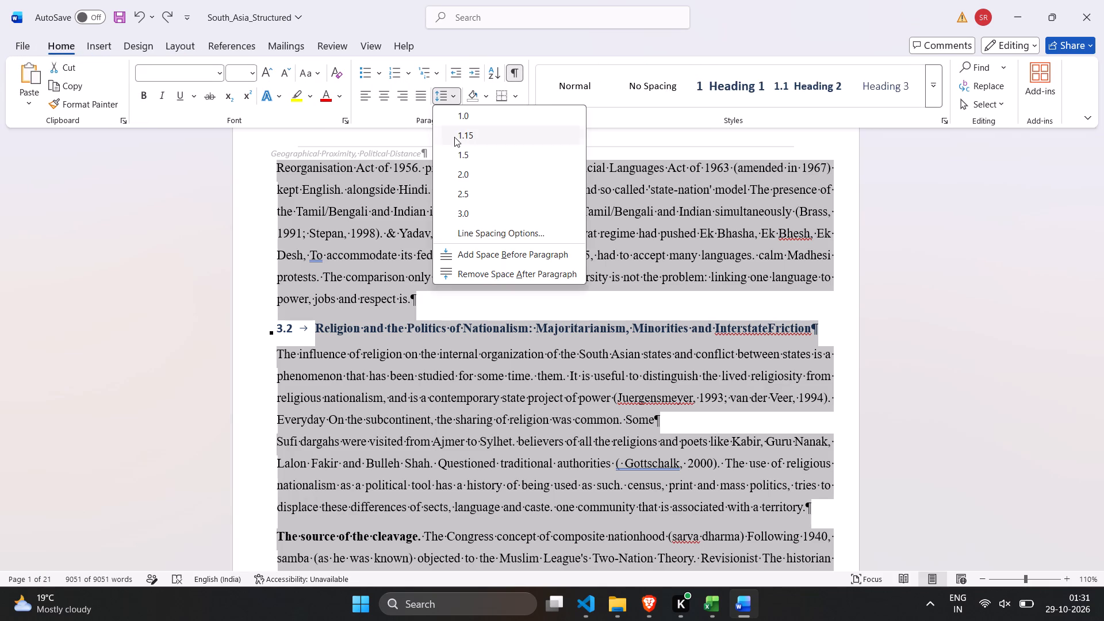
left_click(454, 149)
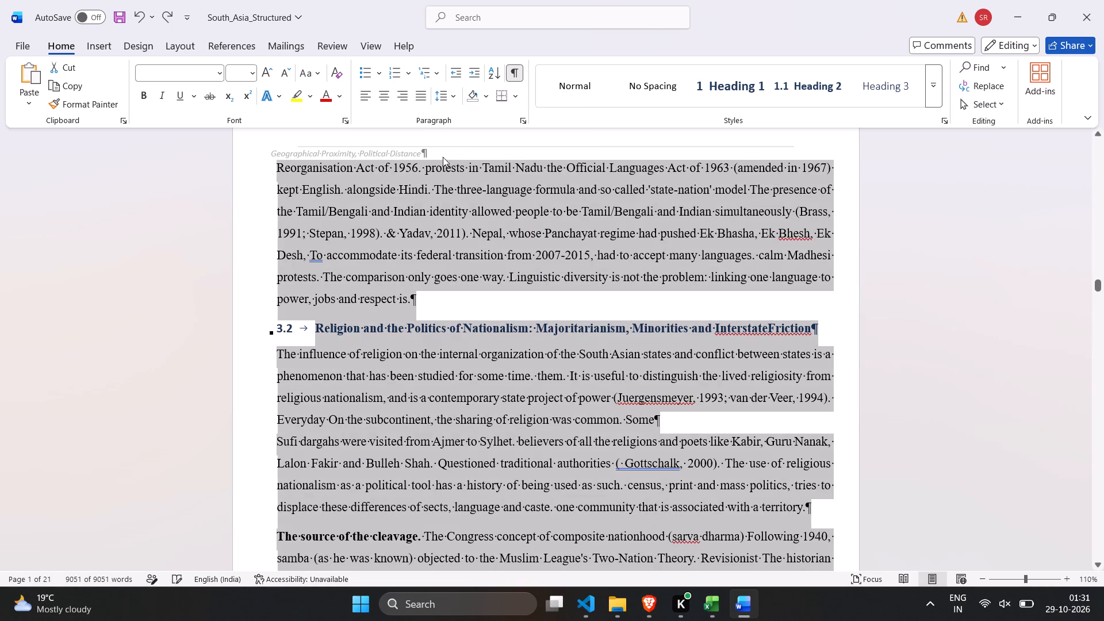
Set the font of the entire document to Times New Roman.
left_click(198, 74)
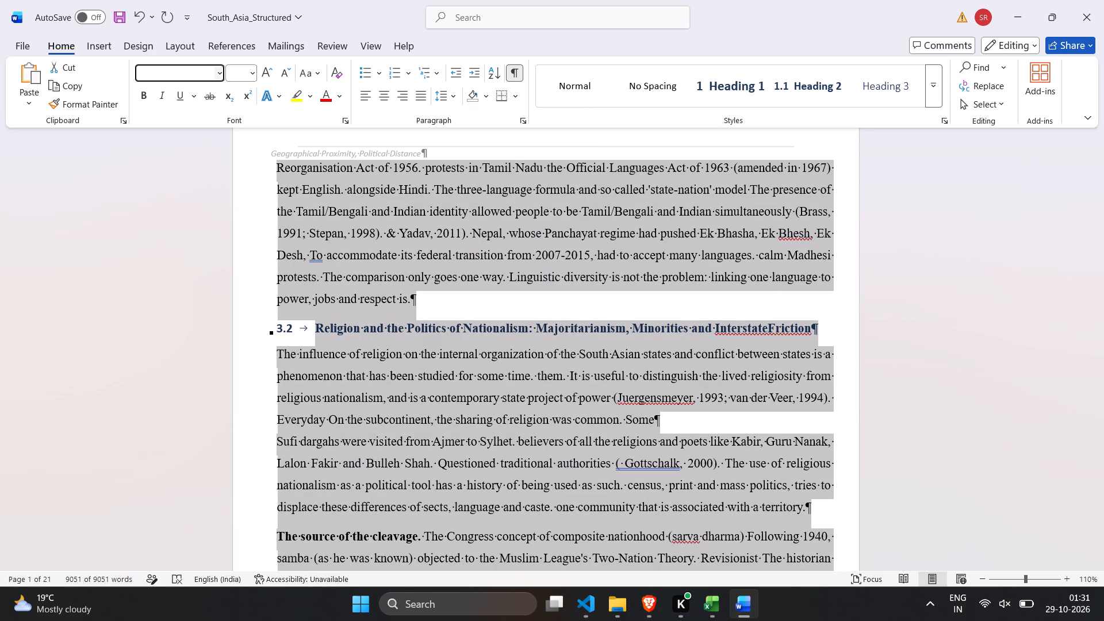
type("tim")
key("Tab")
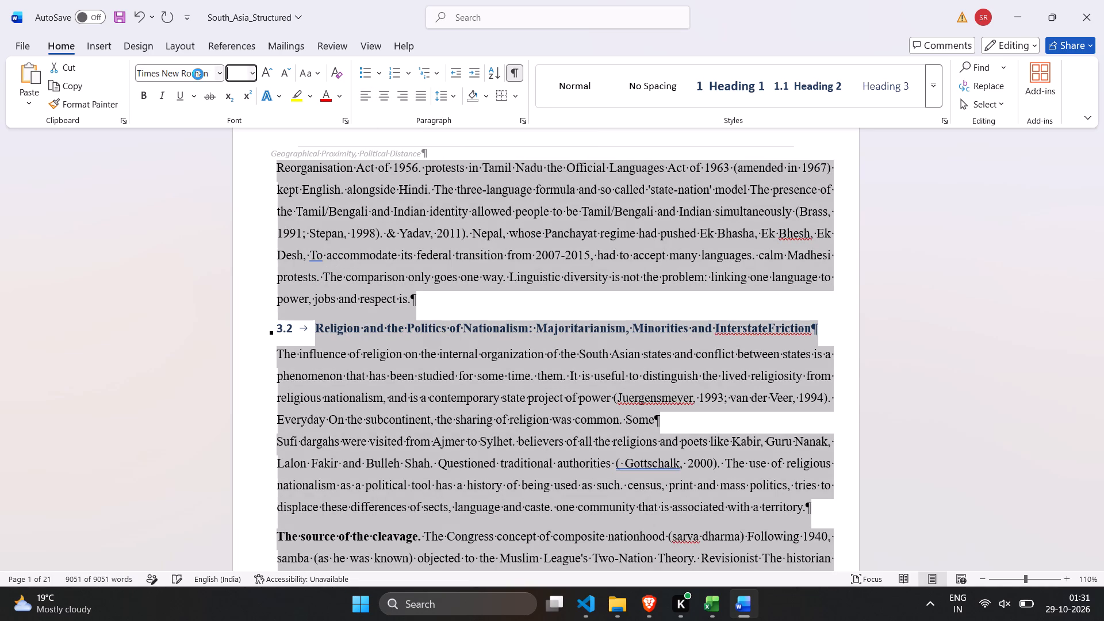
key("Return")
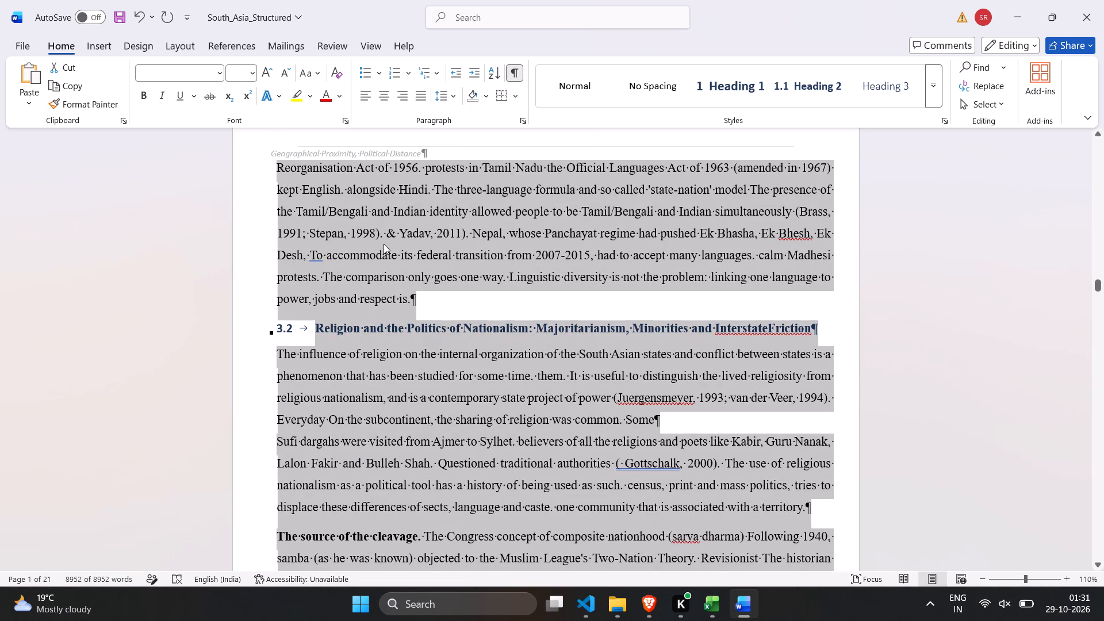
left_click(384, 244)
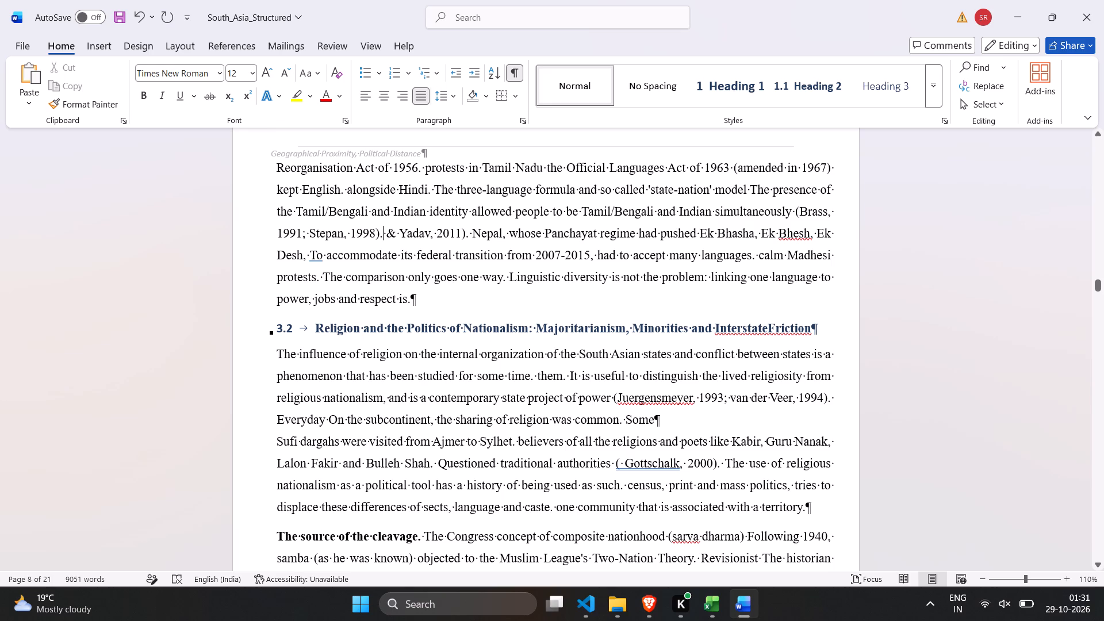
Check the font, spacing and alignment from the title and Abstract through the body pages up to section 2.1.
left_click_drag(397, 262, 349, 256)
left_click(397, 290)
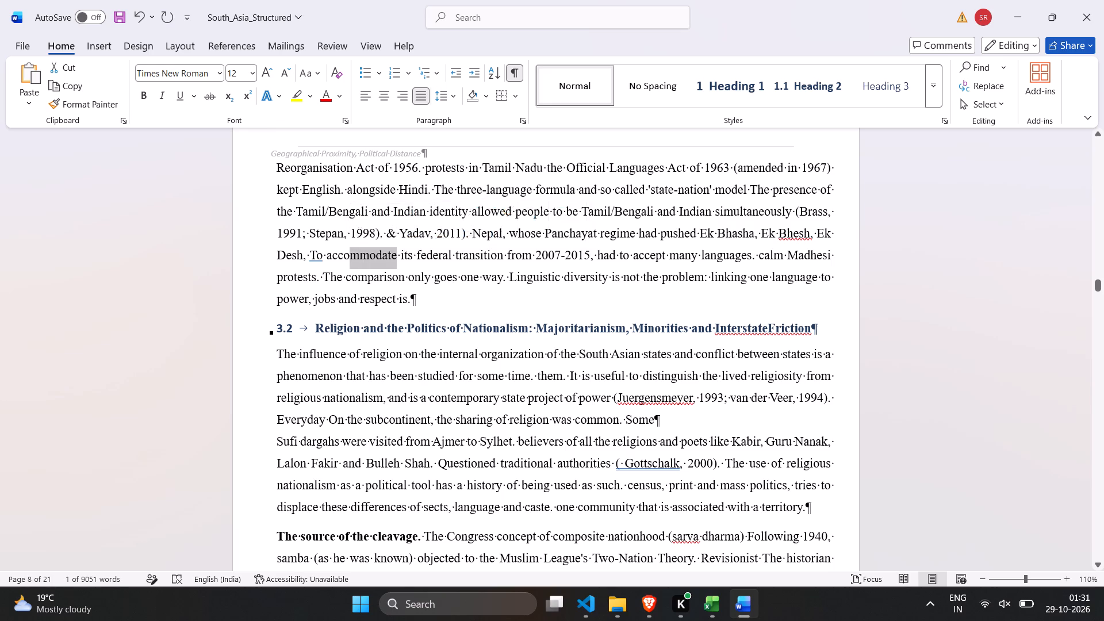
scroll(397, 290, "up", 11)
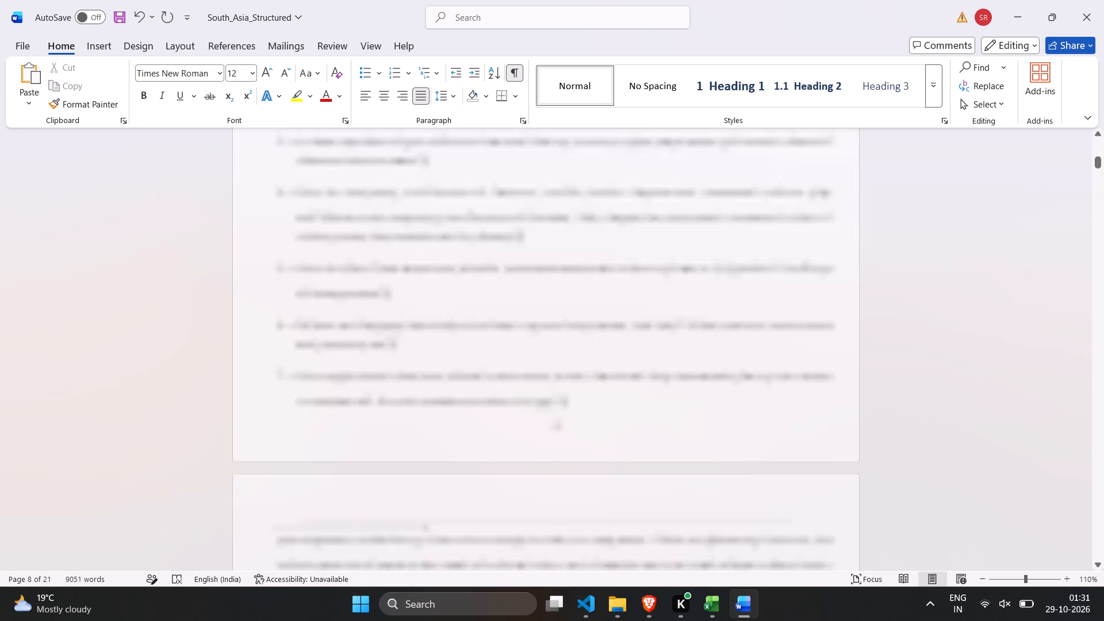
scroll(397, 290, "up", 4)
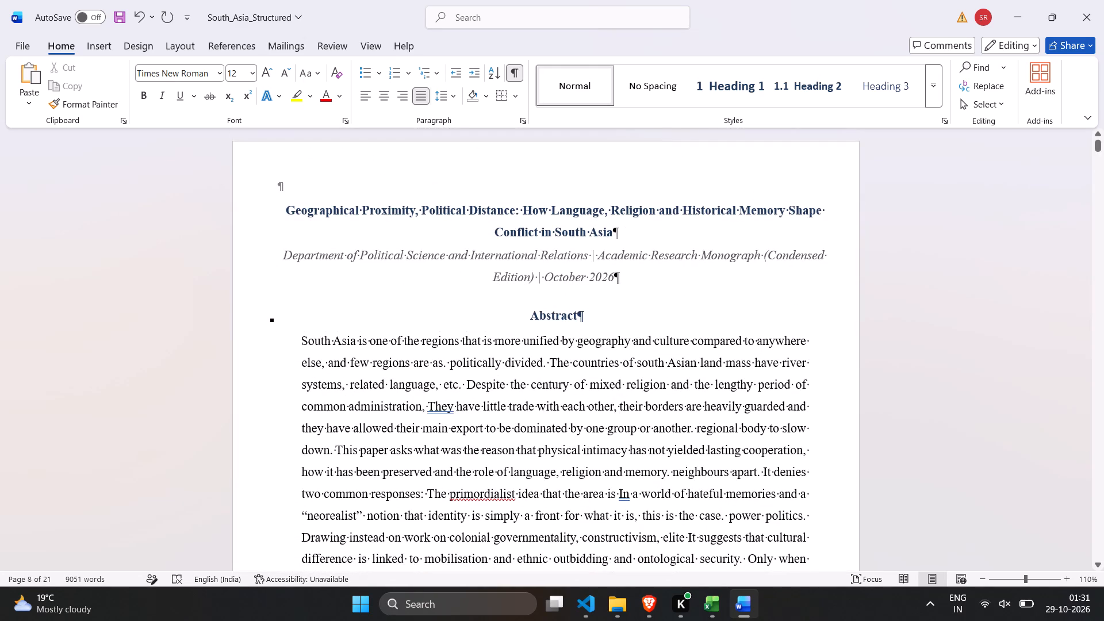
left_click_drag(528, 312, 573, 313)
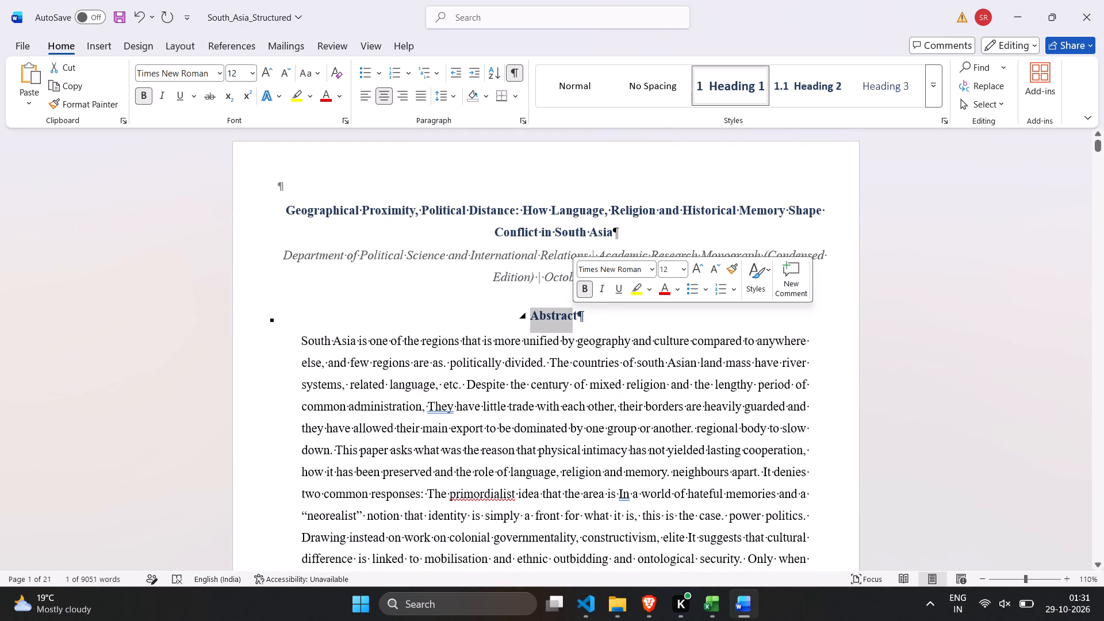
scroll(573, 313, "down", 2)
scroll(573, 313, "up", 1)
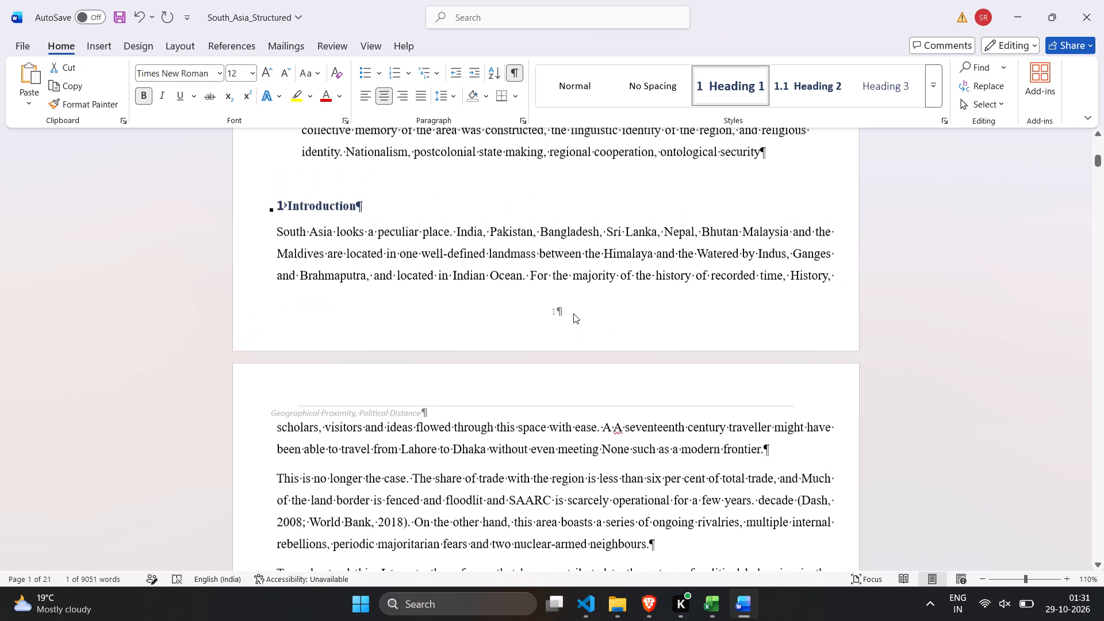
scroll(573, 313, "down", 3)
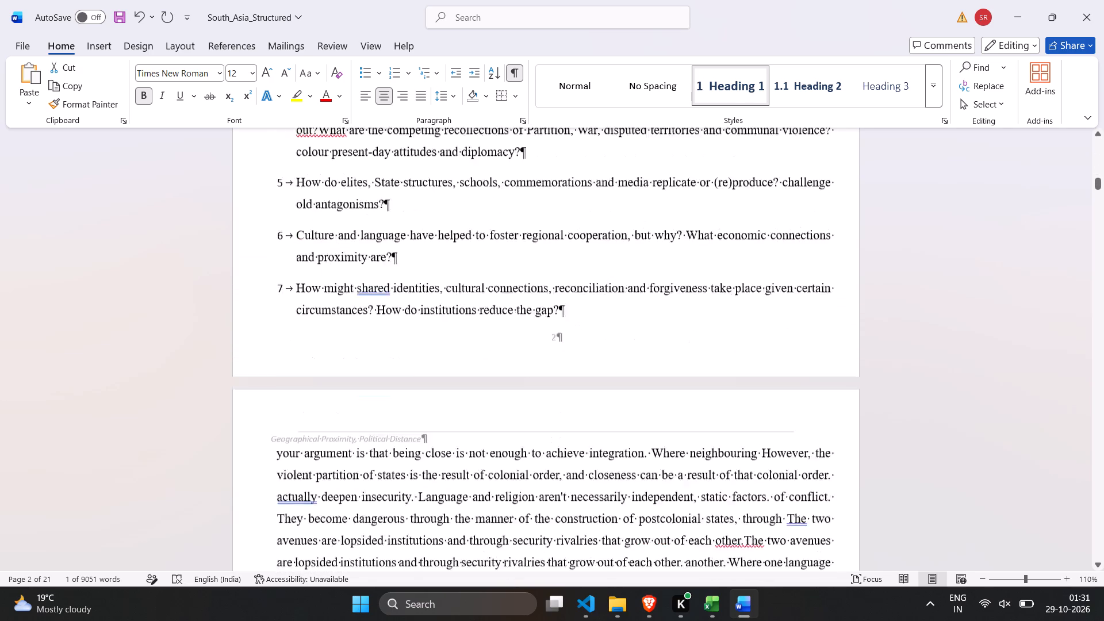
scroll(573, 313, "down", 3)
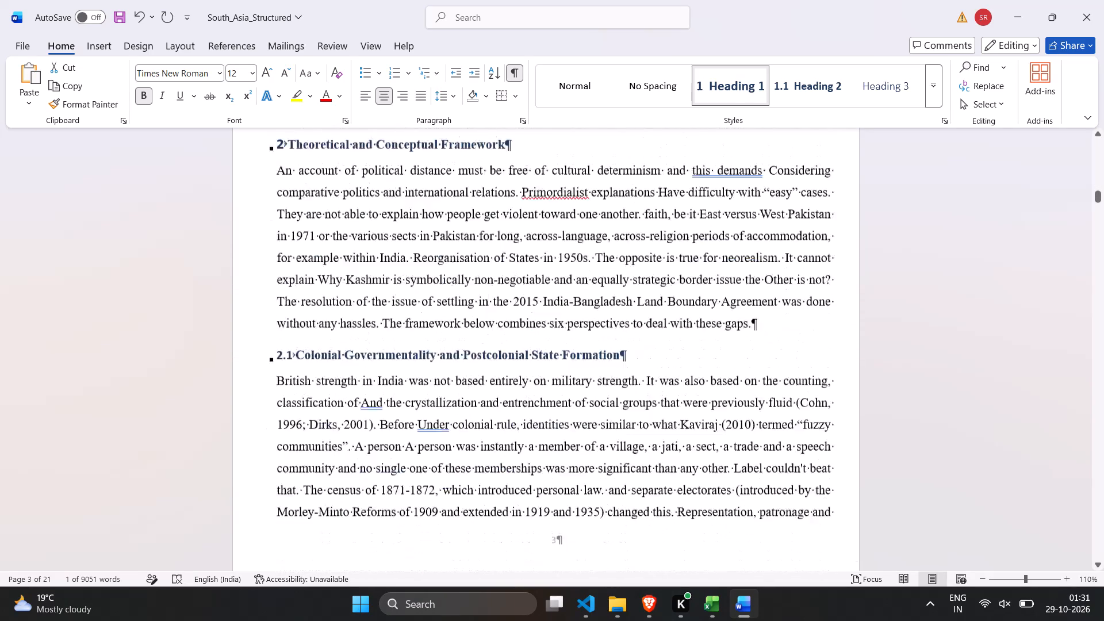
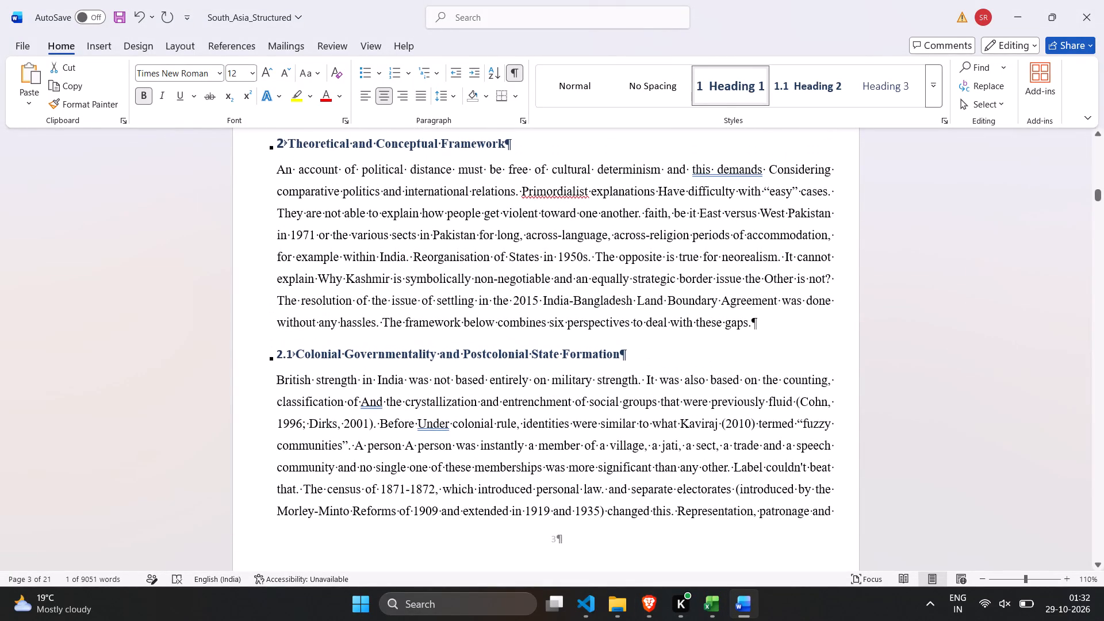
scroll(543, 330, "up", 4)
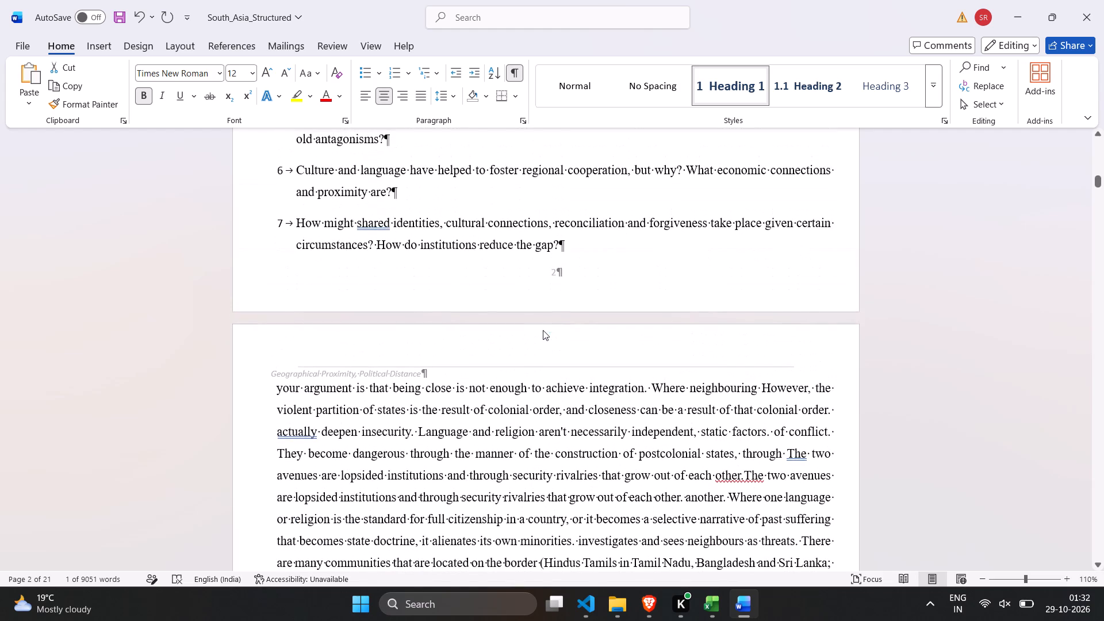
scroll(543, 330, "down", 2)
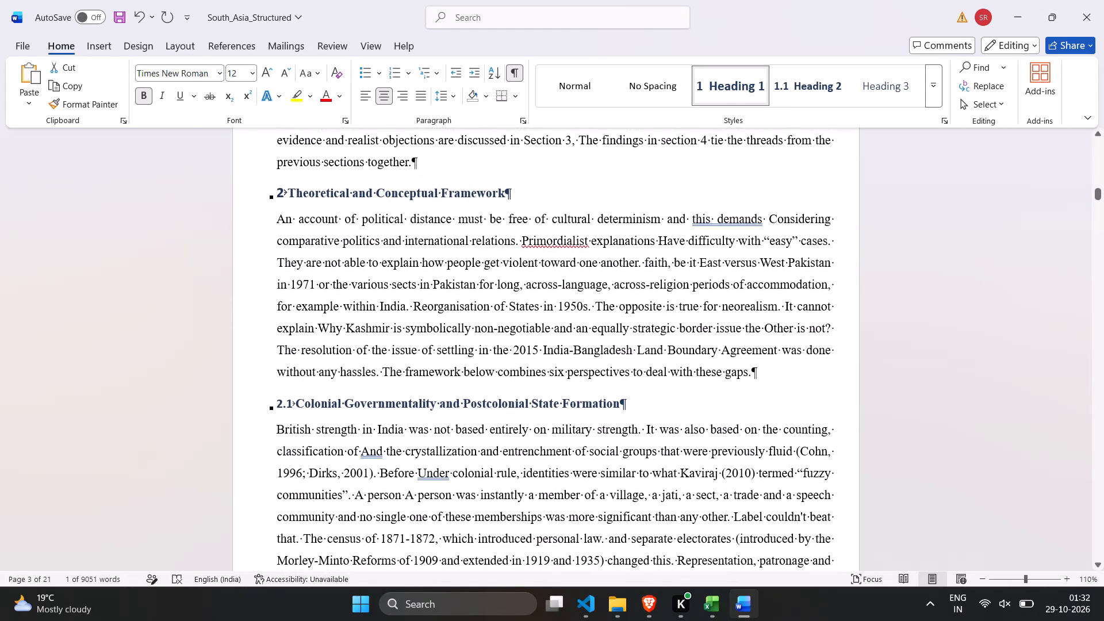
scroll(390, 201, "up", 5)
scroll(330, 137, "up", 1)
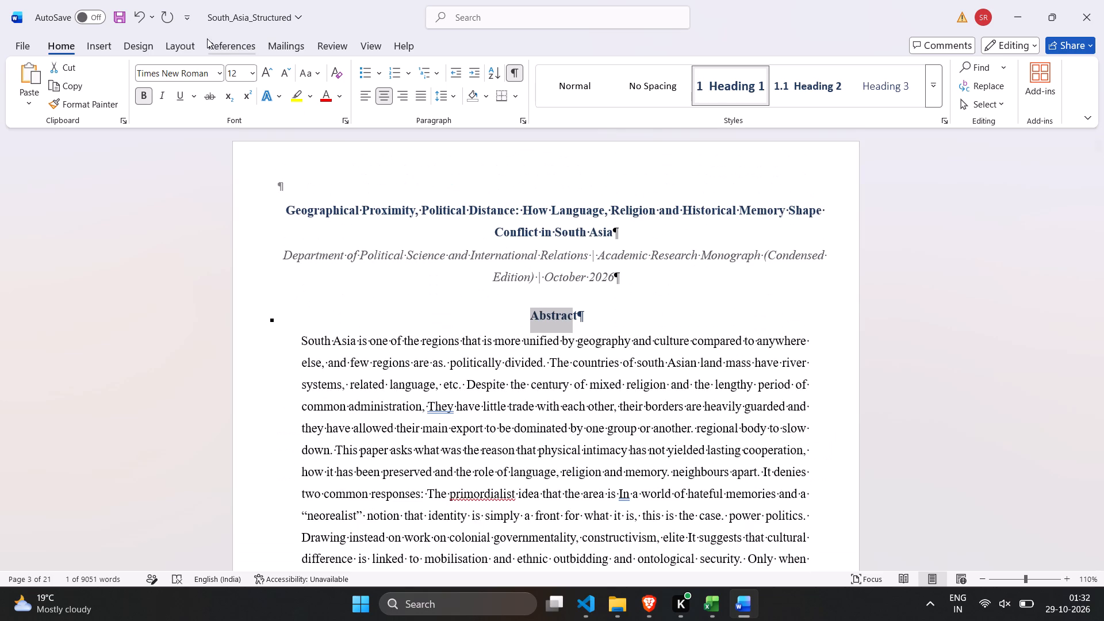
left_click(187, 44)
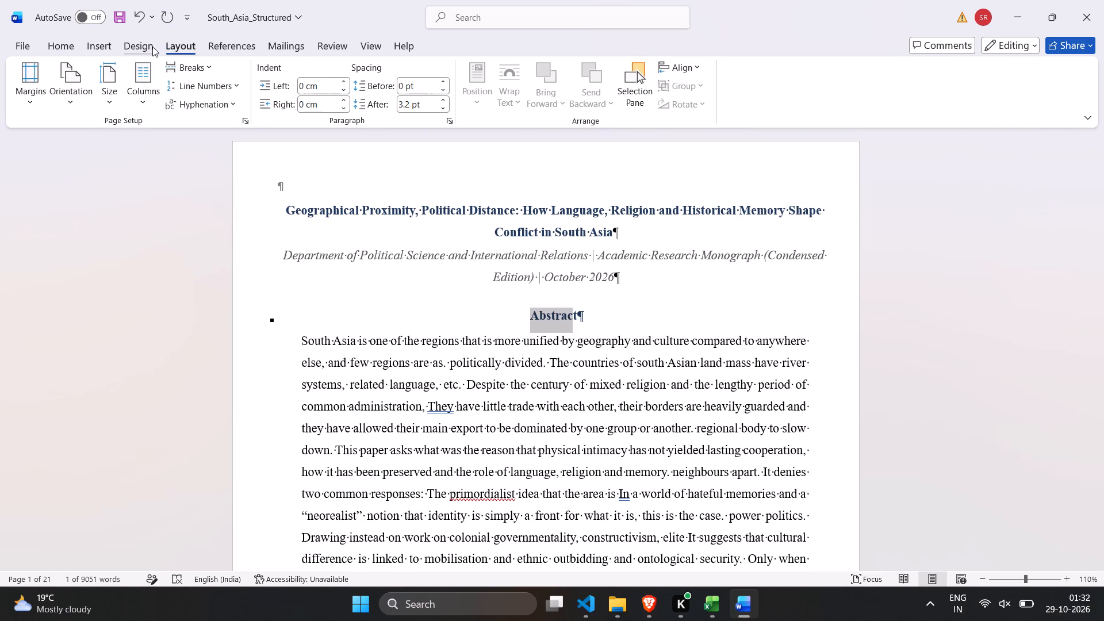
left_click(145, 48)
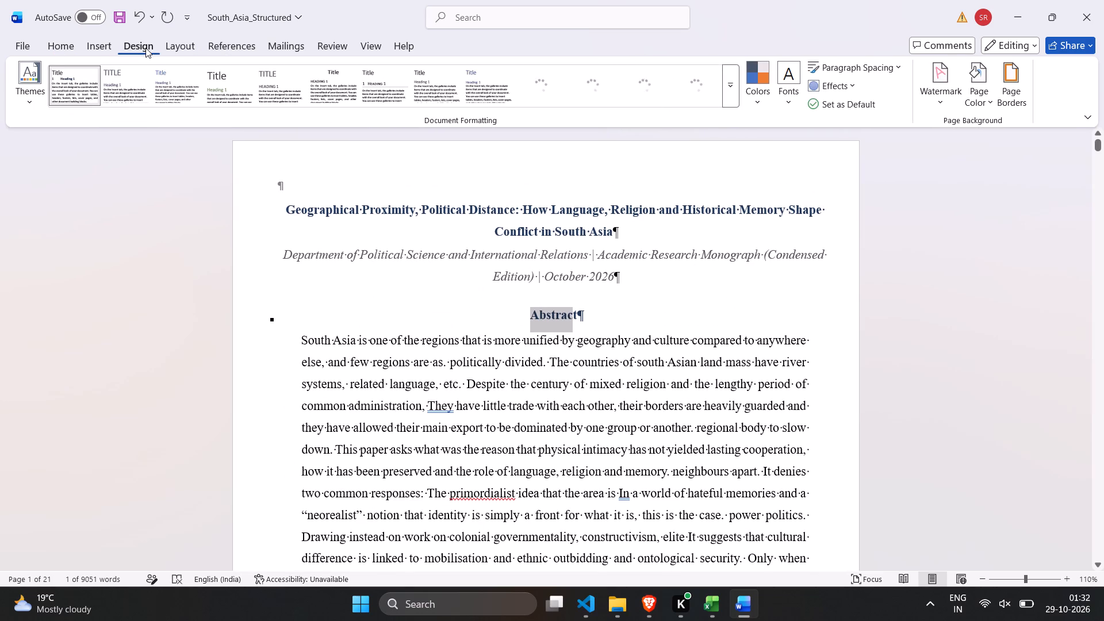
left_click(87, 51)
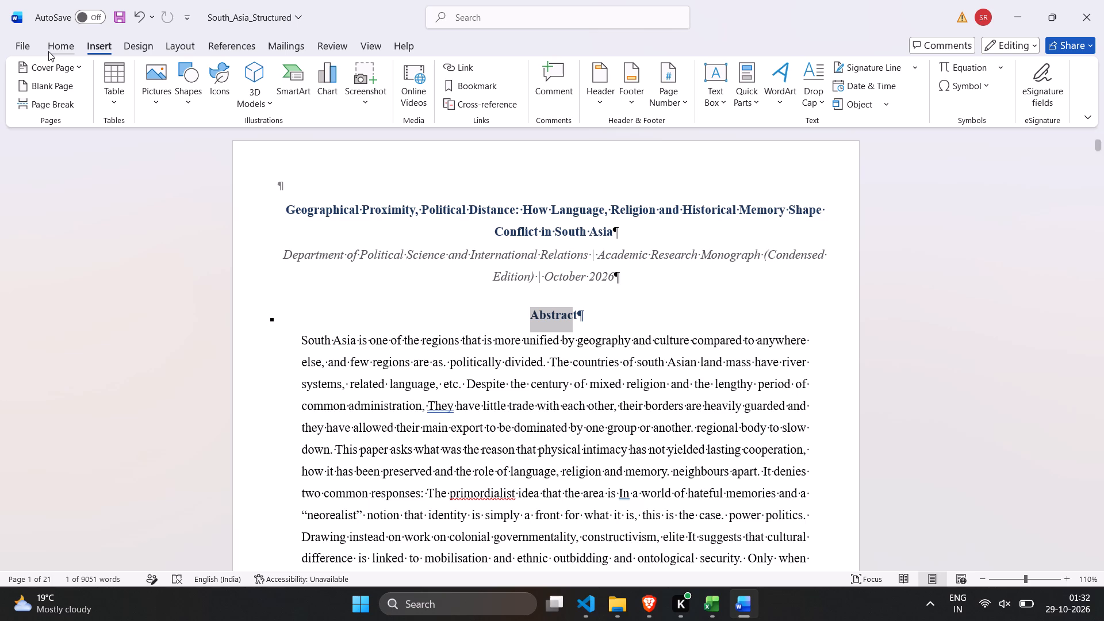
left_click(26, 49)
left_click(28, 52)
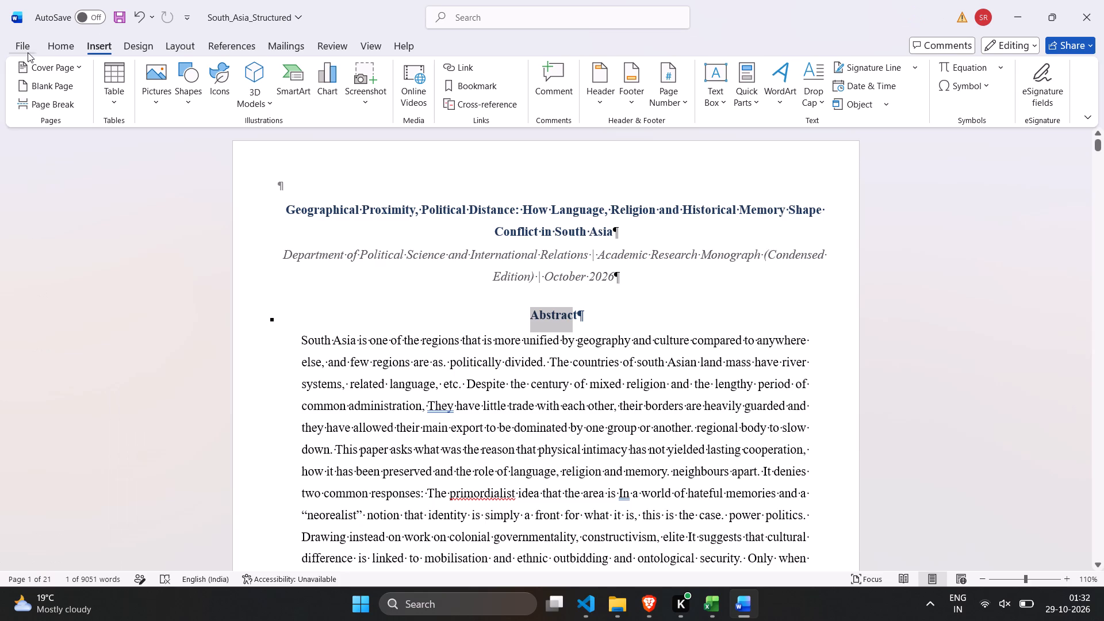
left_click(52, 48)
Set the font size of the section 1 heading "Introduction" to 14.
scroll(374, 248, "down", 1)
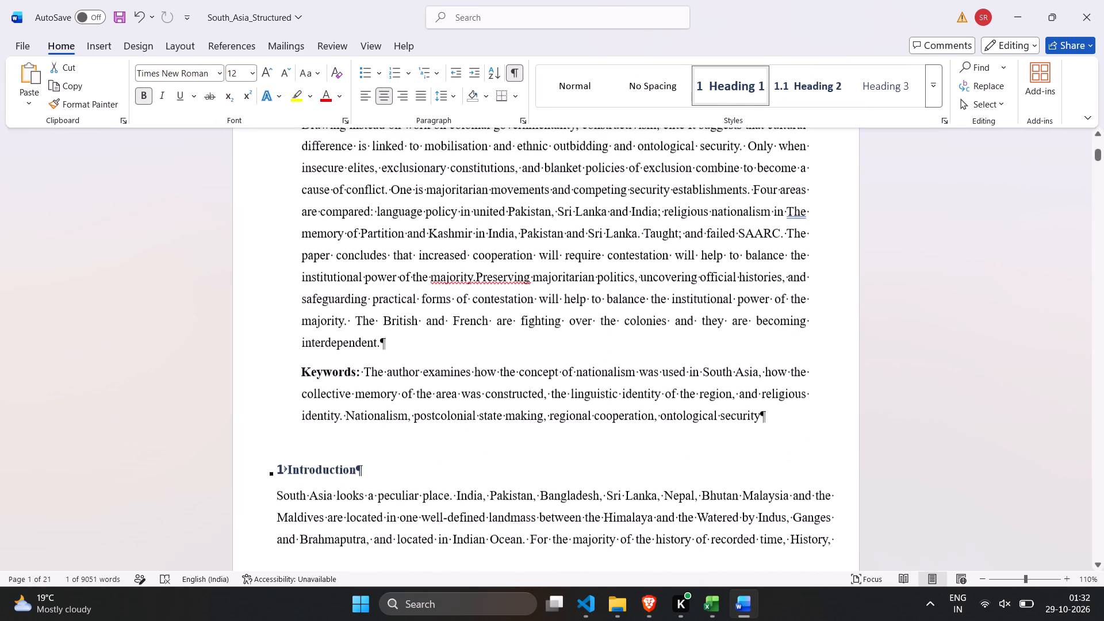
scroll(374, 248, "down", 1)
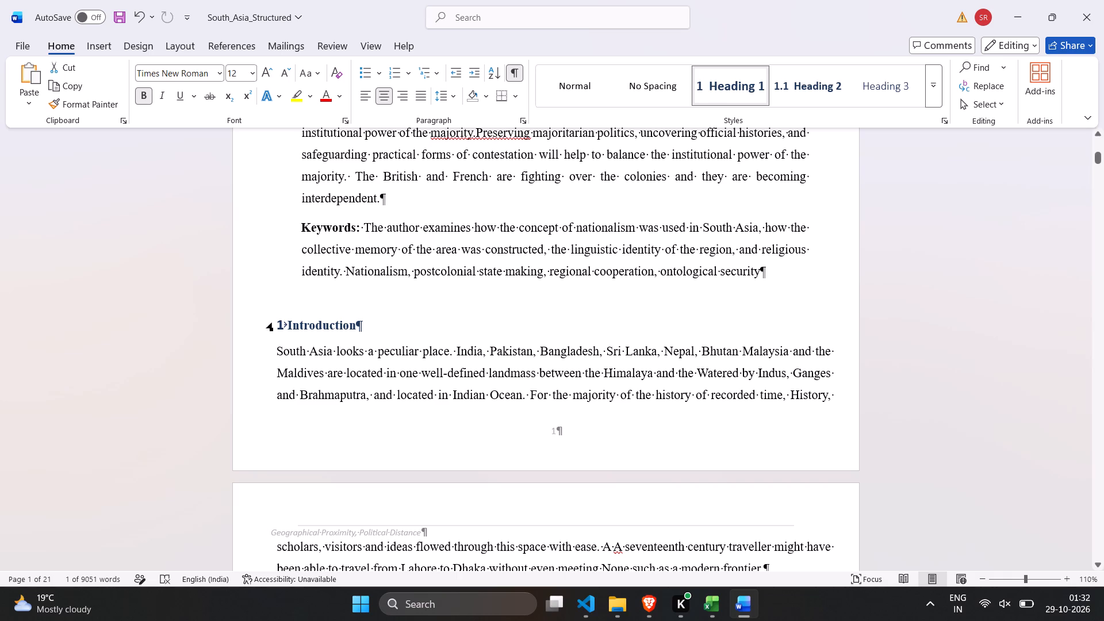
left_click_drag(359, 325, 288, 329)
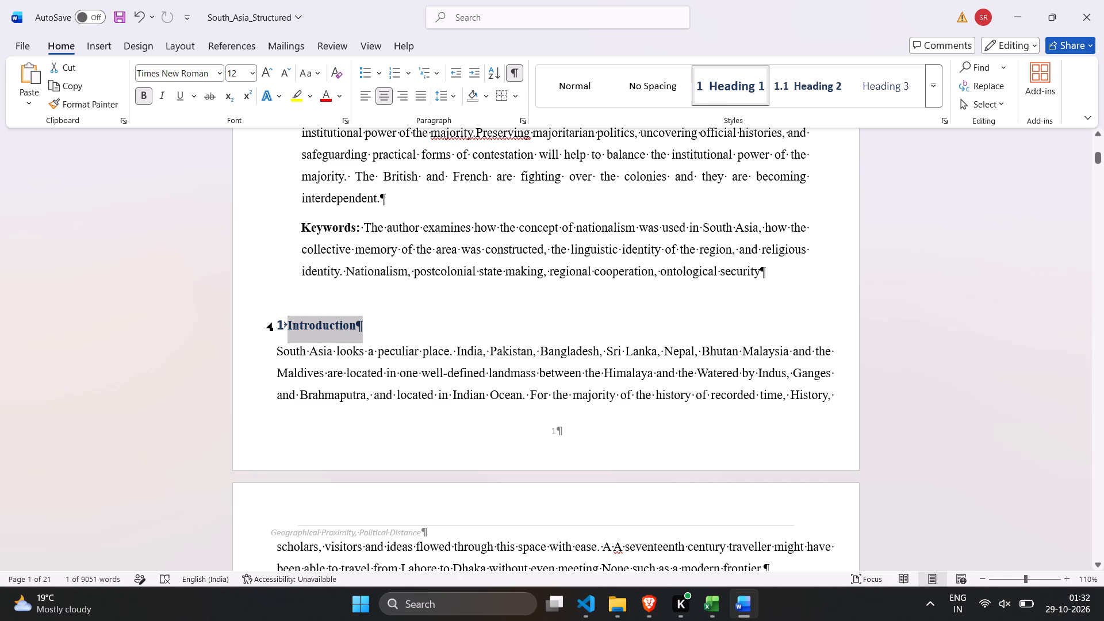
left_click_drag(288, 329, 293, 325)
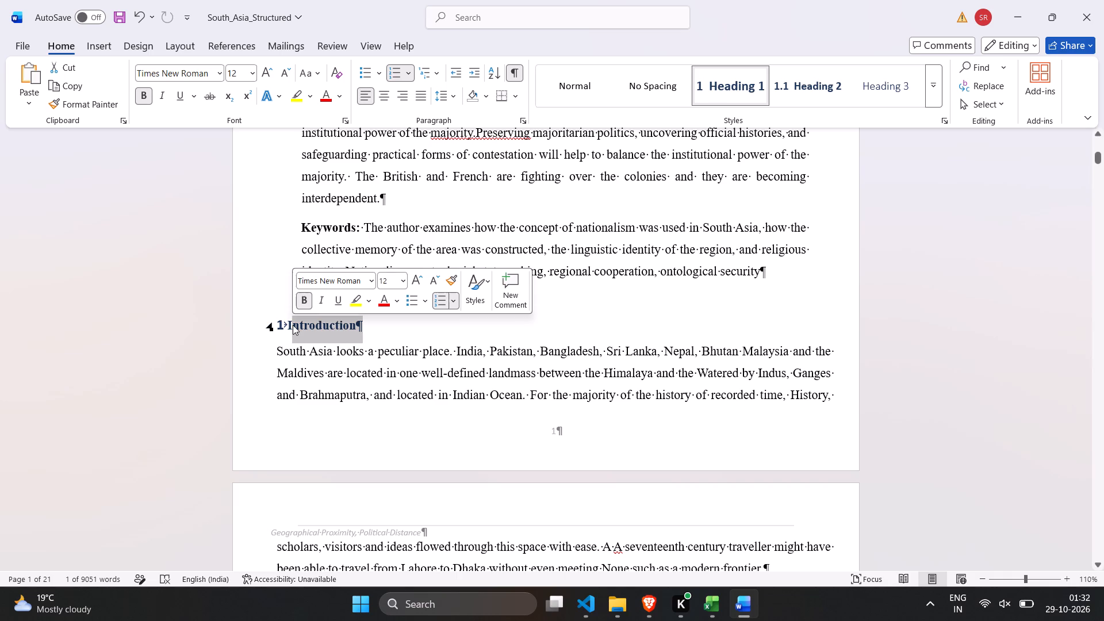
left_click_drag(286, 325, 337, 325)
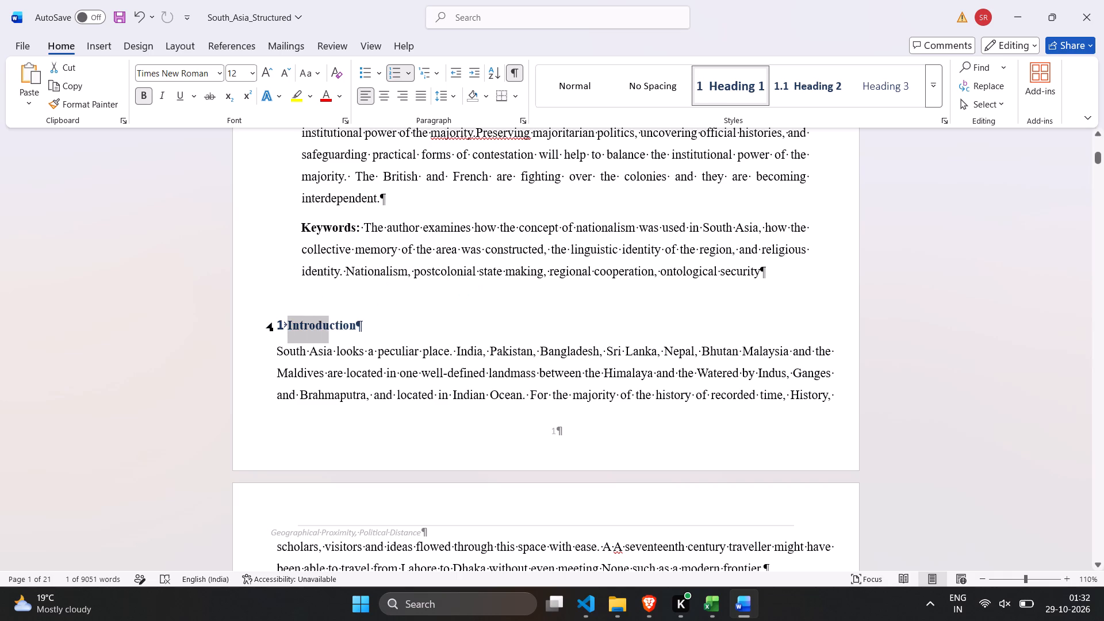
left_click_drag(337, 325, 353, 324)
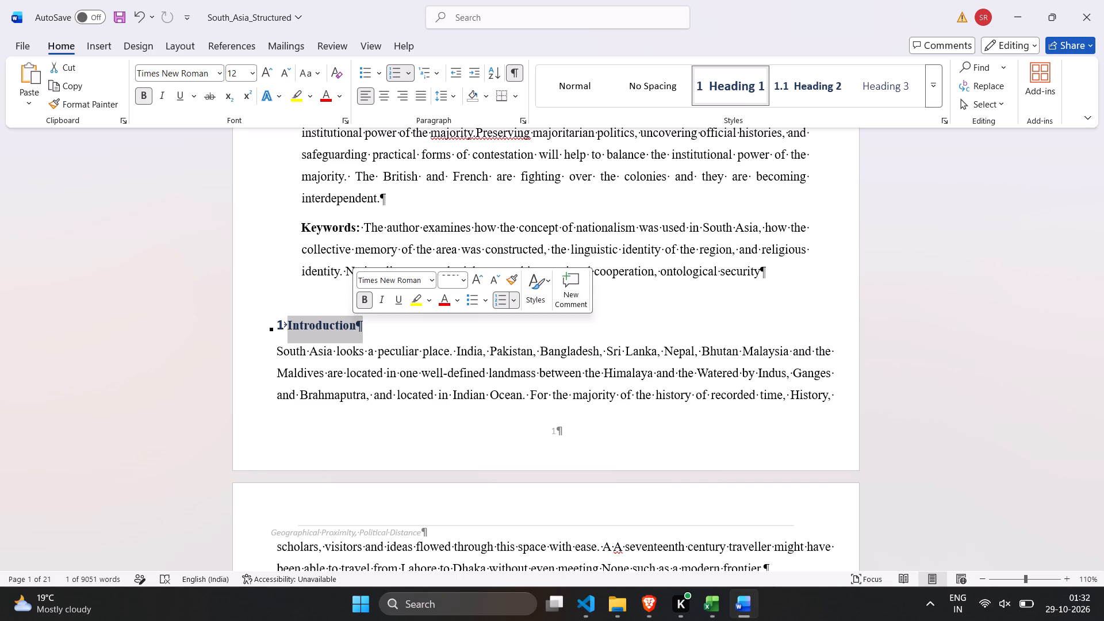
left_click(455, 282)
type("14")
key("Return")
left_click(459, 384)
Set the font size of the section 2 heading "Theoretical and Conceptual Framework" to 14.
scroll(459, 384, "down", 1)
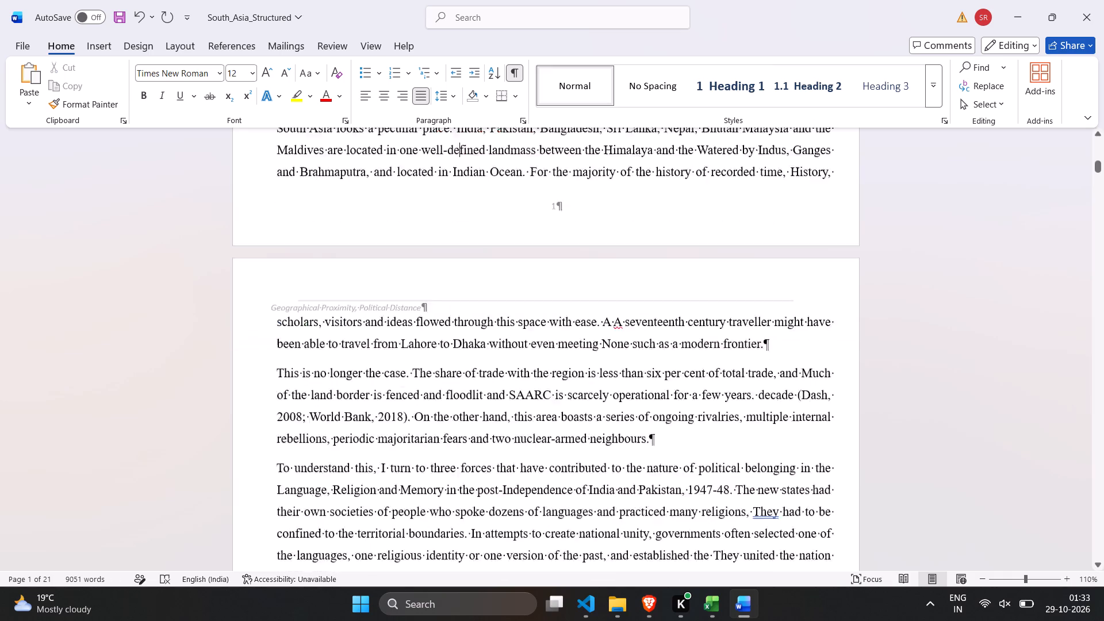
scroll(459, 384, "down", 1)
scroll(459, 384, "up", 1)
scroll(459, 384, "down", 1)
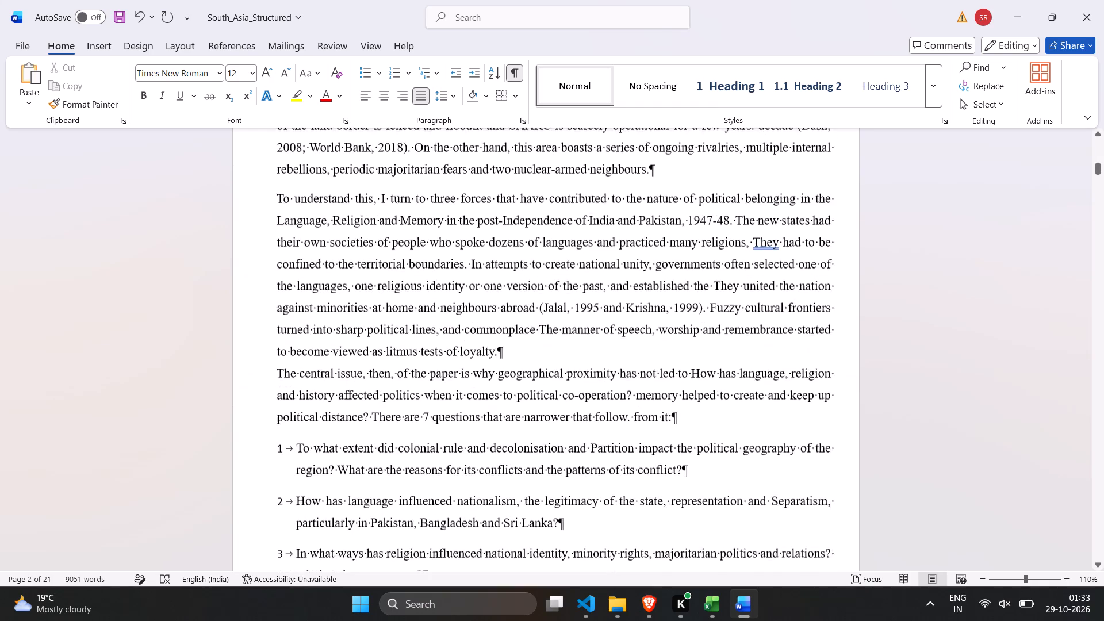
scroll(459, 384, "down", 4)
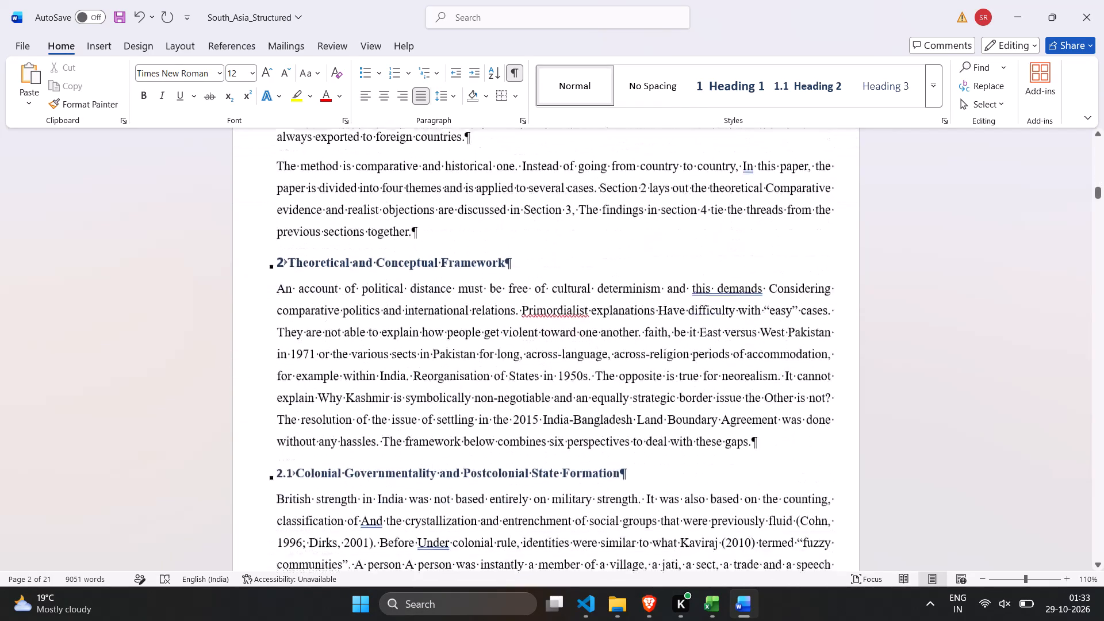
left_click_drag(504, 260, 350, 257)
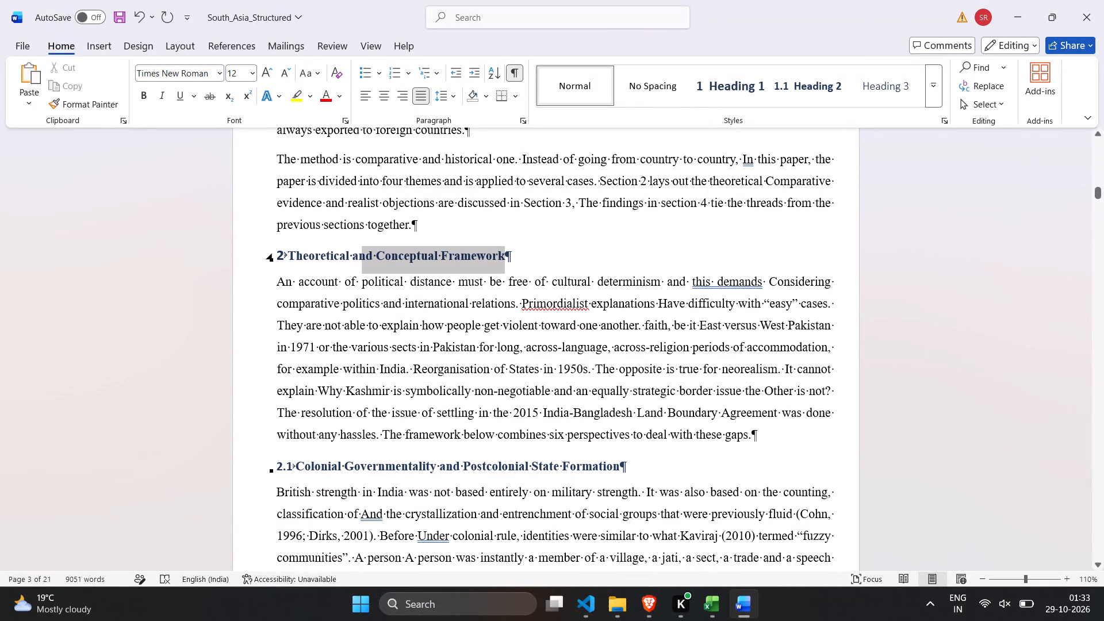
left_click_drag(350, 257, 279, 260)
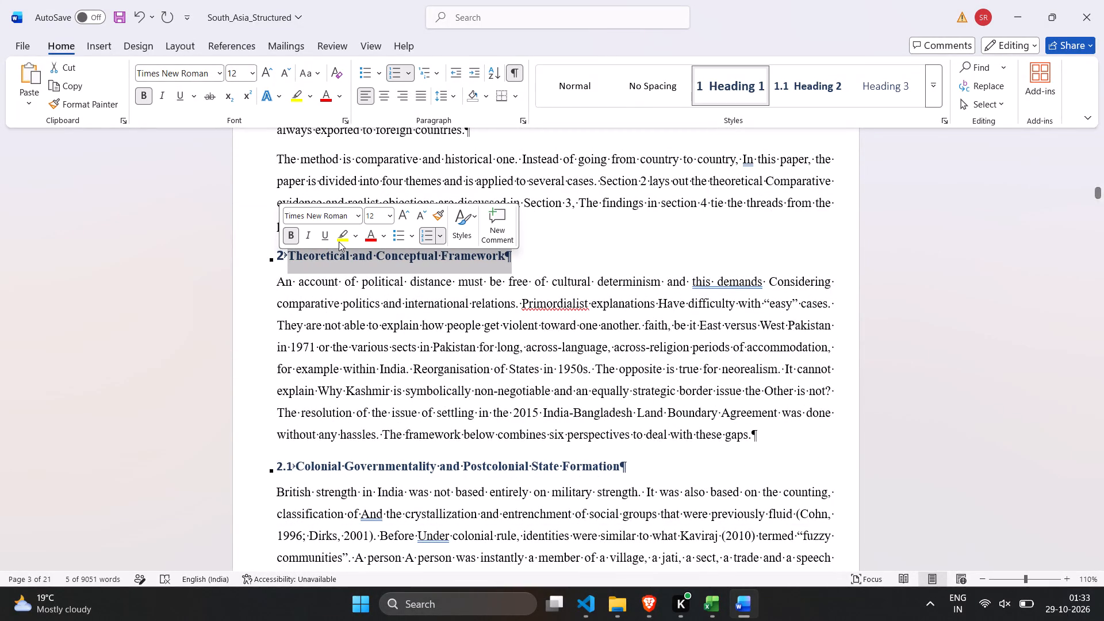
left_click(377, 220)
left_click(374, 220)
type("14")
key("Return")
left_click(428, 369)
Check the font and size of the section 1 heading "Introduction".
scroll(428, 369, "up", 1)
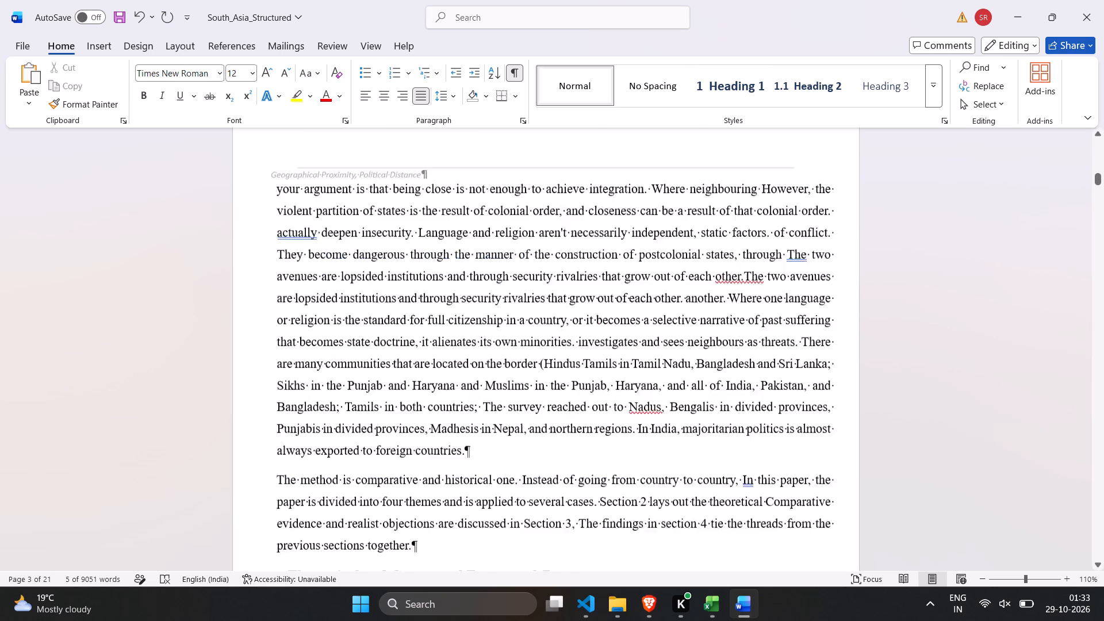
scroll(428, 369, "up", 3)
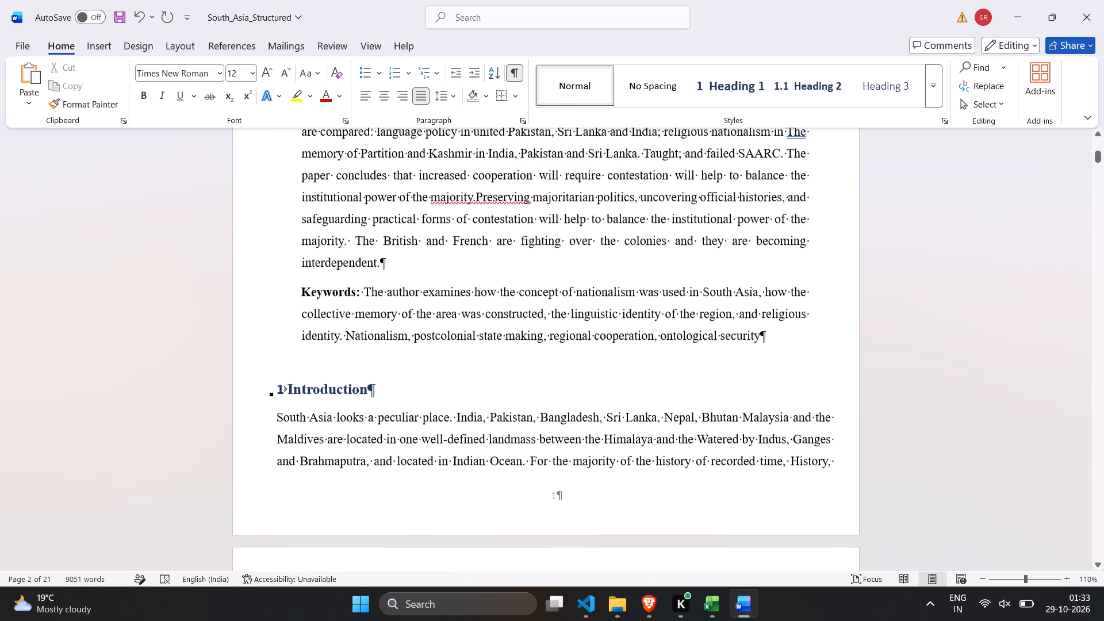
left_click_drag(368, 393, 293, 392)
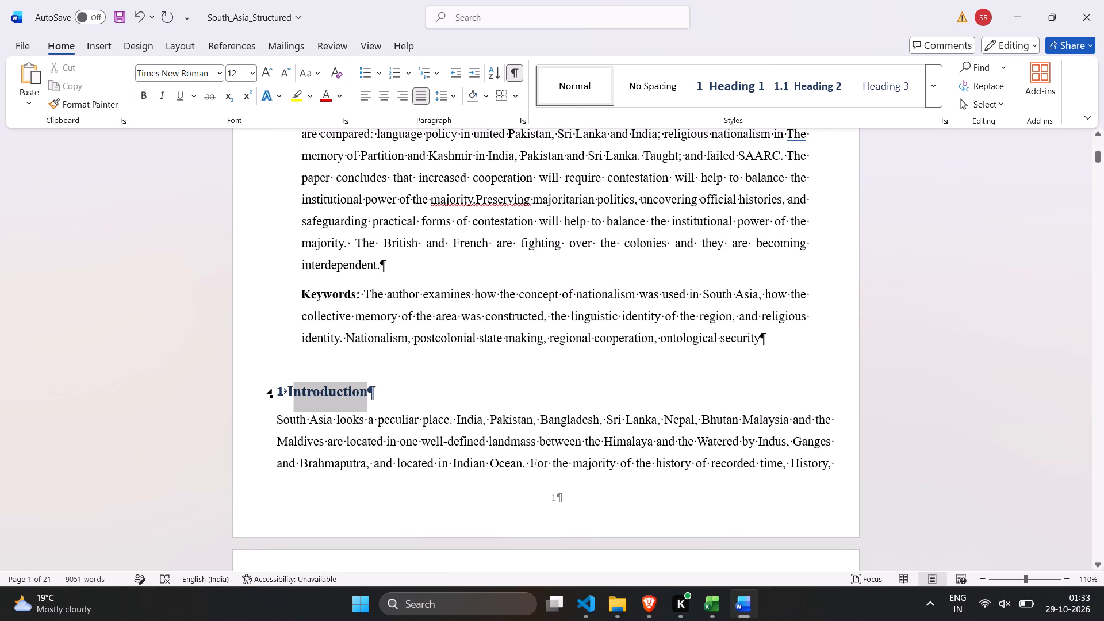
left_click_drag(293, 392, 288, 390)
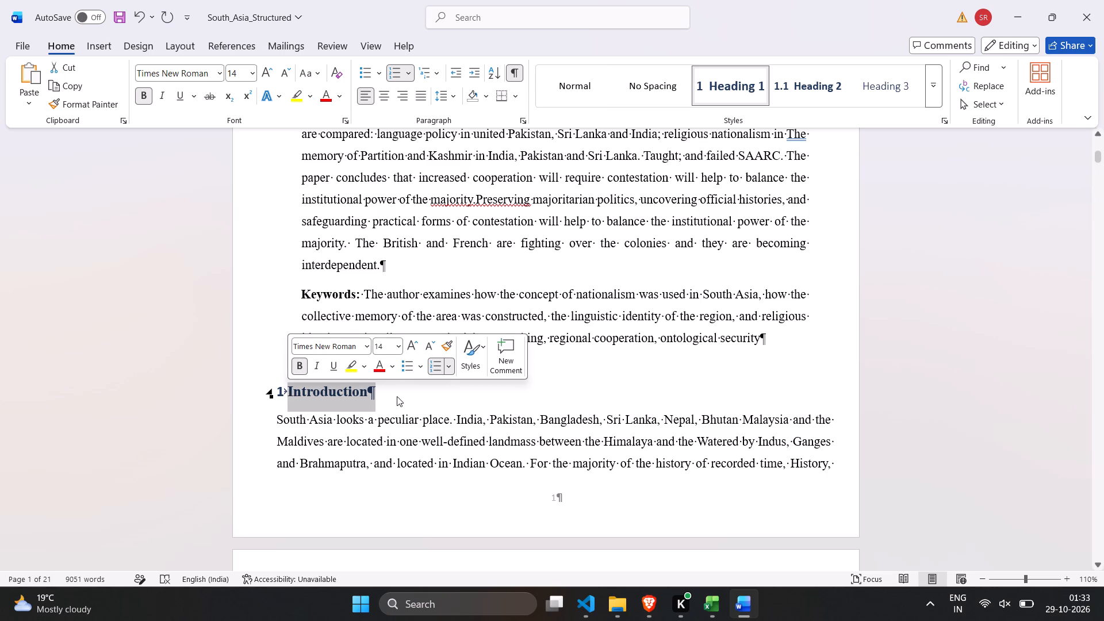
left_click(396, 402)
scroll(363, 405, "down", 4)
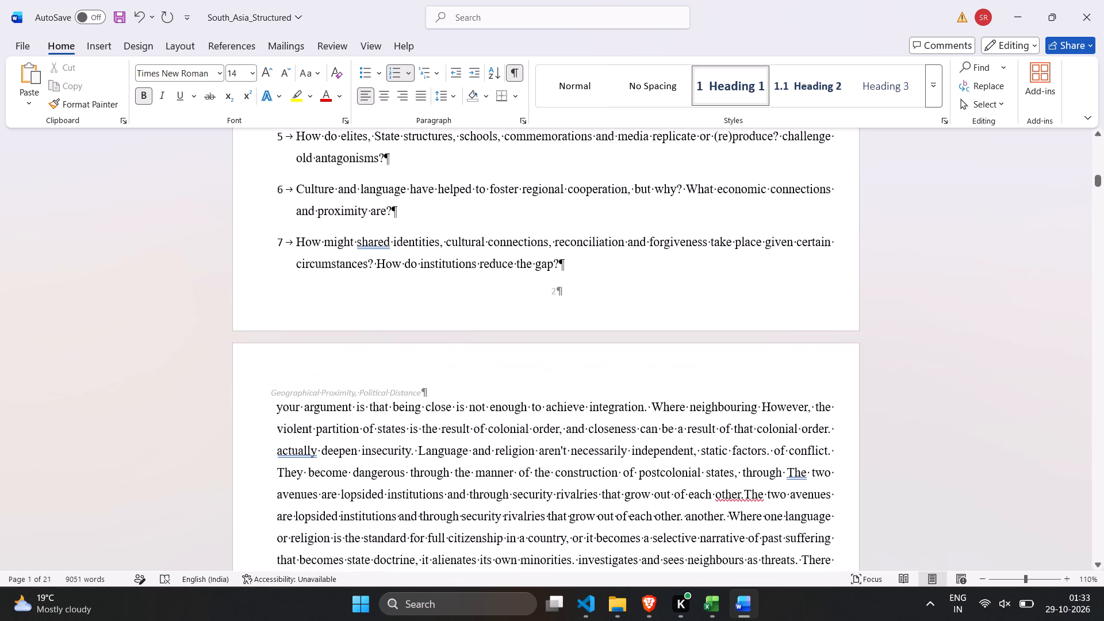
scroll(363, 405, "up", 3)
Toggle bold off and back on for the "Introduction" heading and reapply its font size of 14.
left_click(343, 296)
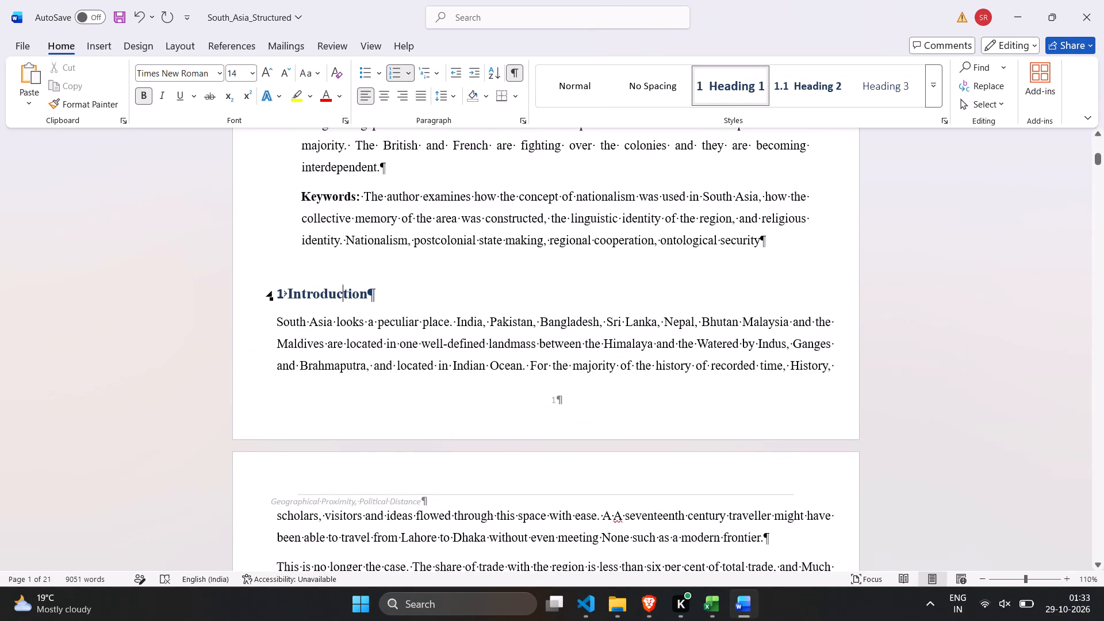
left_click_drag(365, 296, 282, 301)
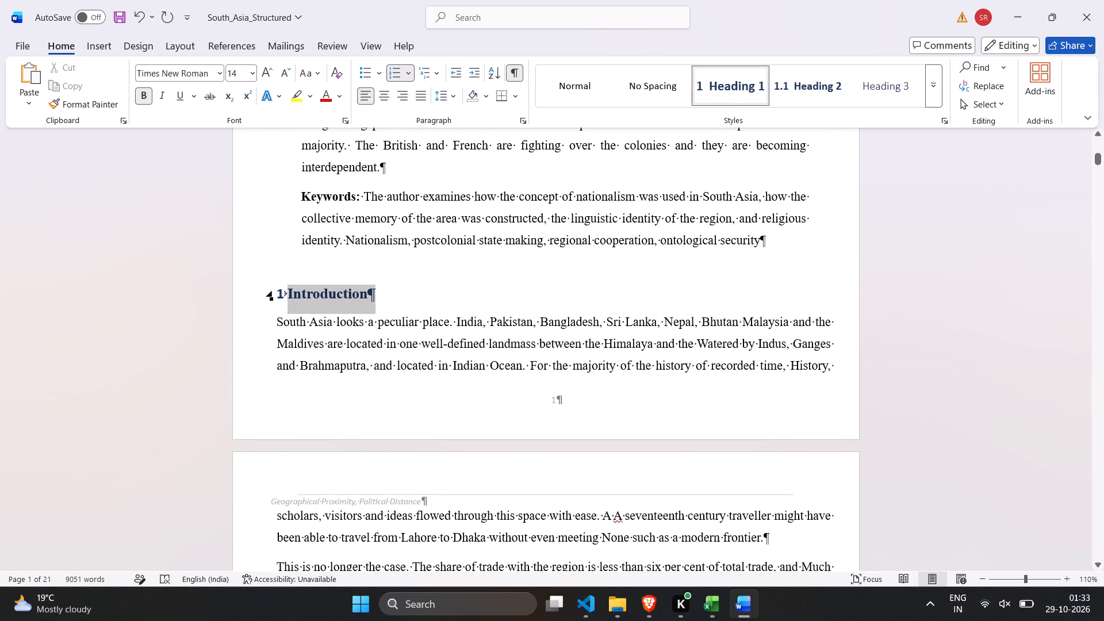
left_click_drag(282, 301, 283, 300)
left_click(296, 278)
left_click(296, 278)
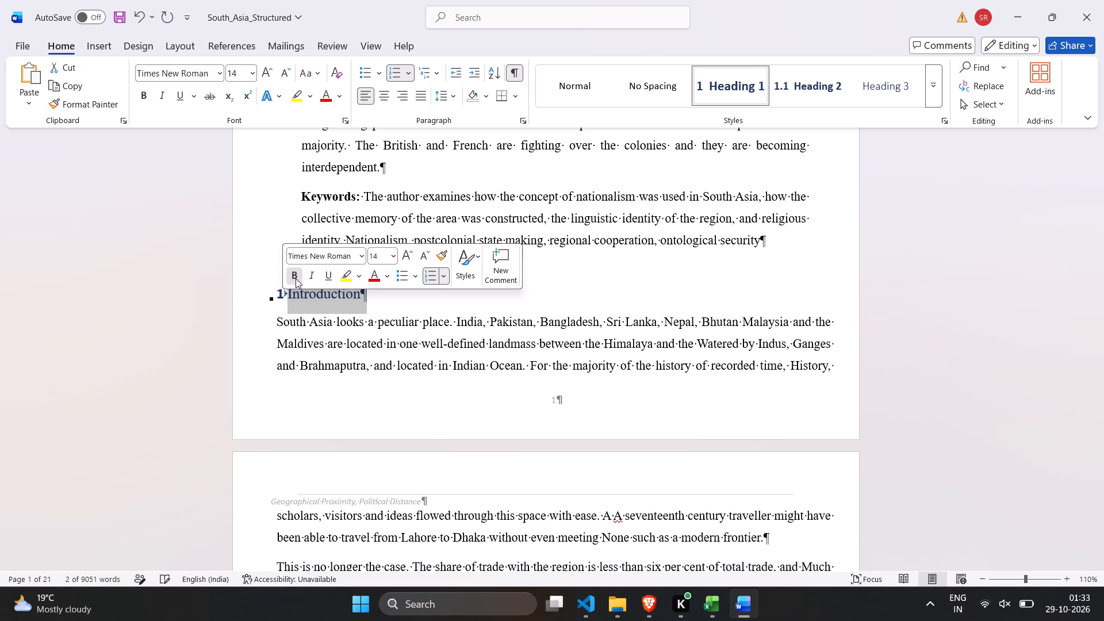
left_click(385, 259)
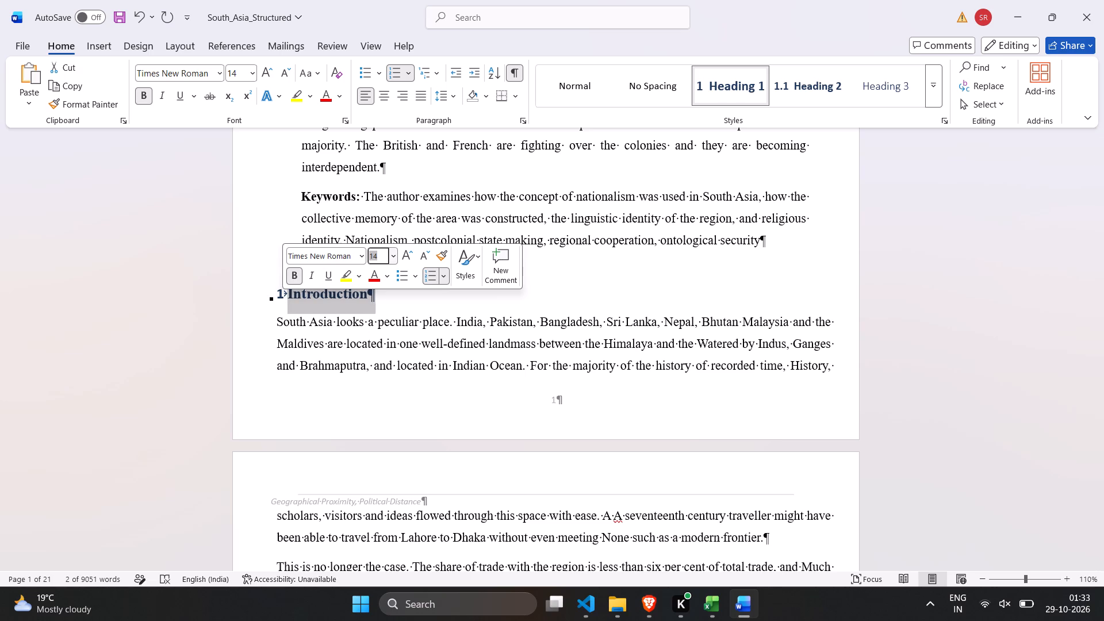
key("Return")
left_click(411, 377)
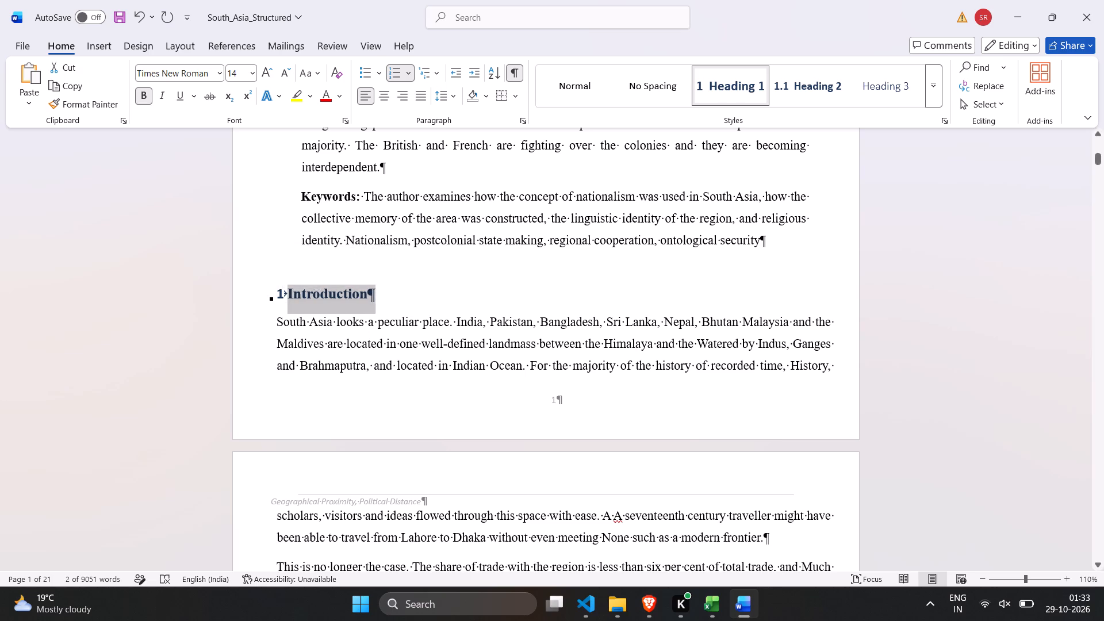
Compare the font formatting of the section 2 heading with the section 2.1 and 2.2 subheadings.
scroll(411, 377, "down", 5)
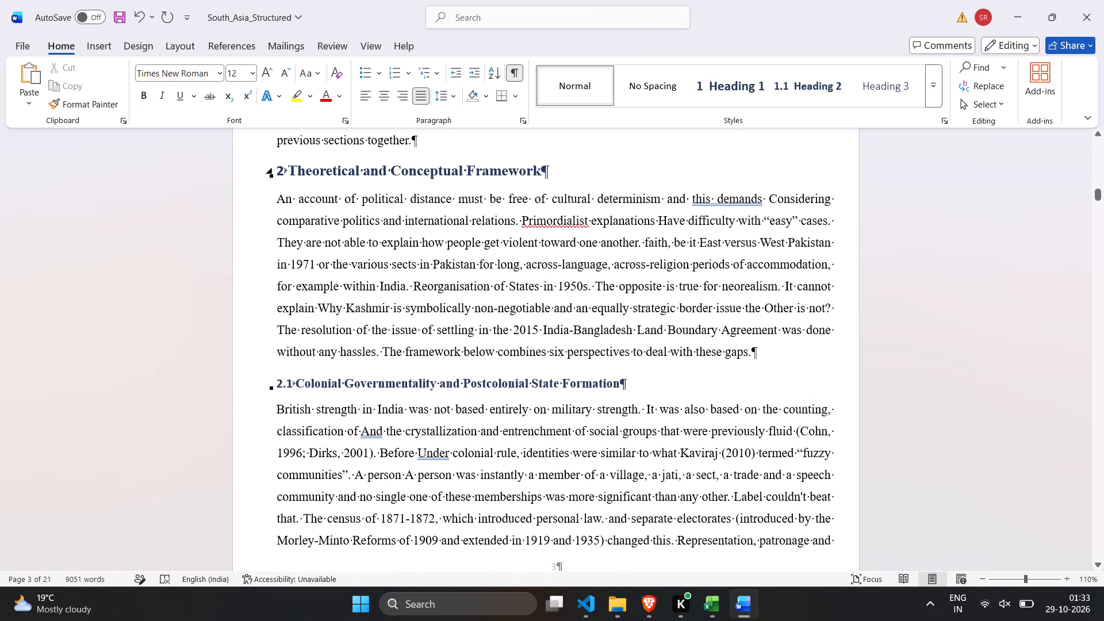
left_click(453, 163)
left_click_drag(453, 163, 501, 175)
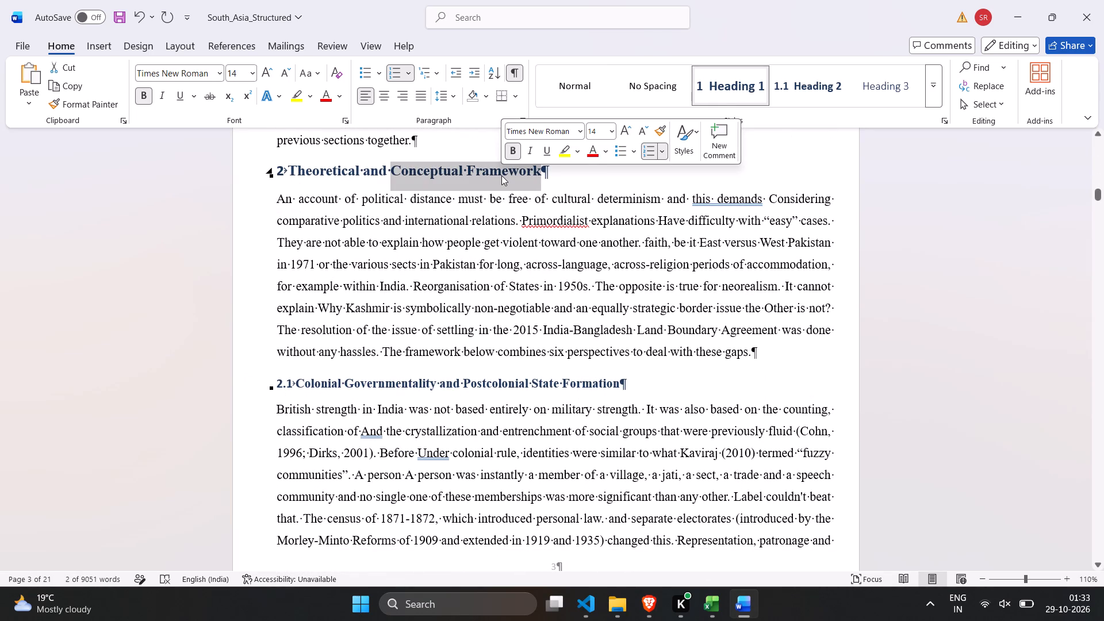
left_click(482, 275)
left_click_drag(294, 385, 660, 379)
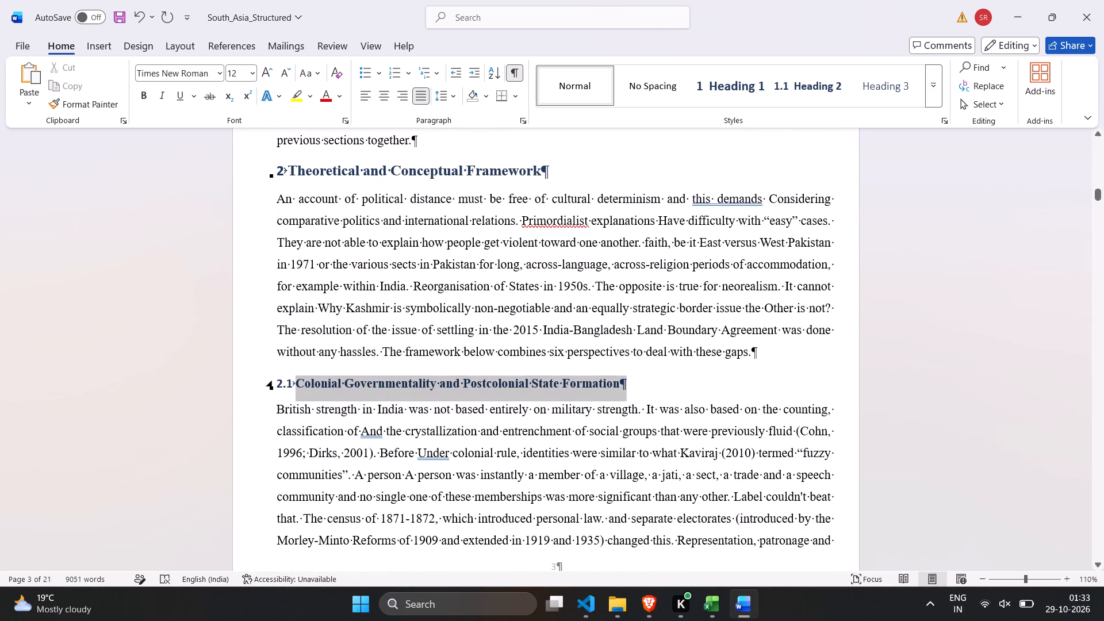
left_click_drag(660, 379, 656, 381)
left_click(600, 400)
scroll(600, 400, "down", 2)
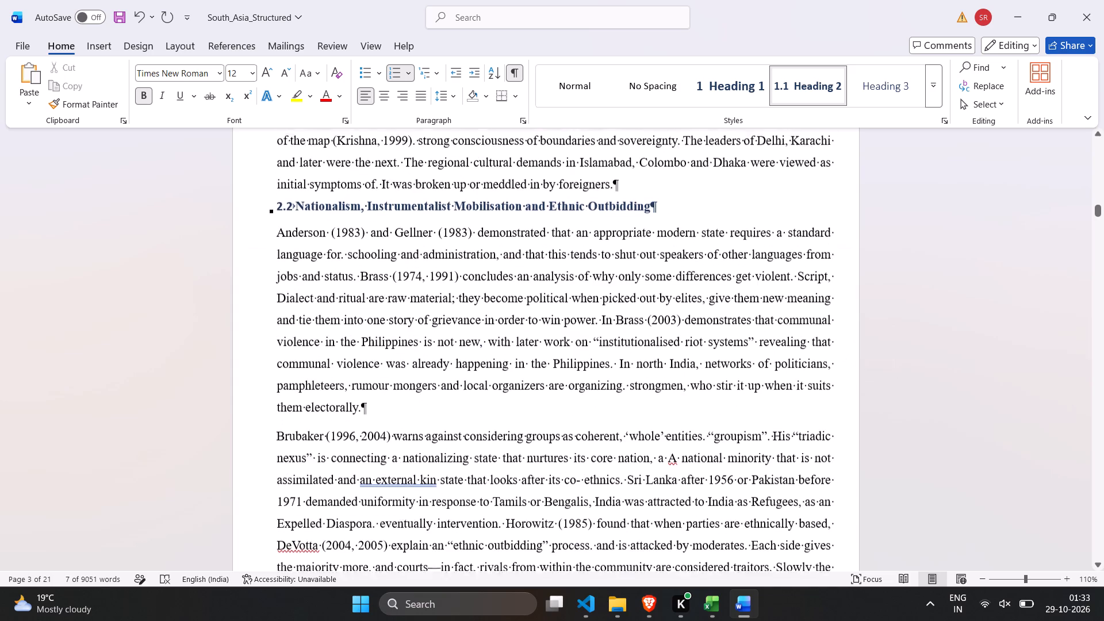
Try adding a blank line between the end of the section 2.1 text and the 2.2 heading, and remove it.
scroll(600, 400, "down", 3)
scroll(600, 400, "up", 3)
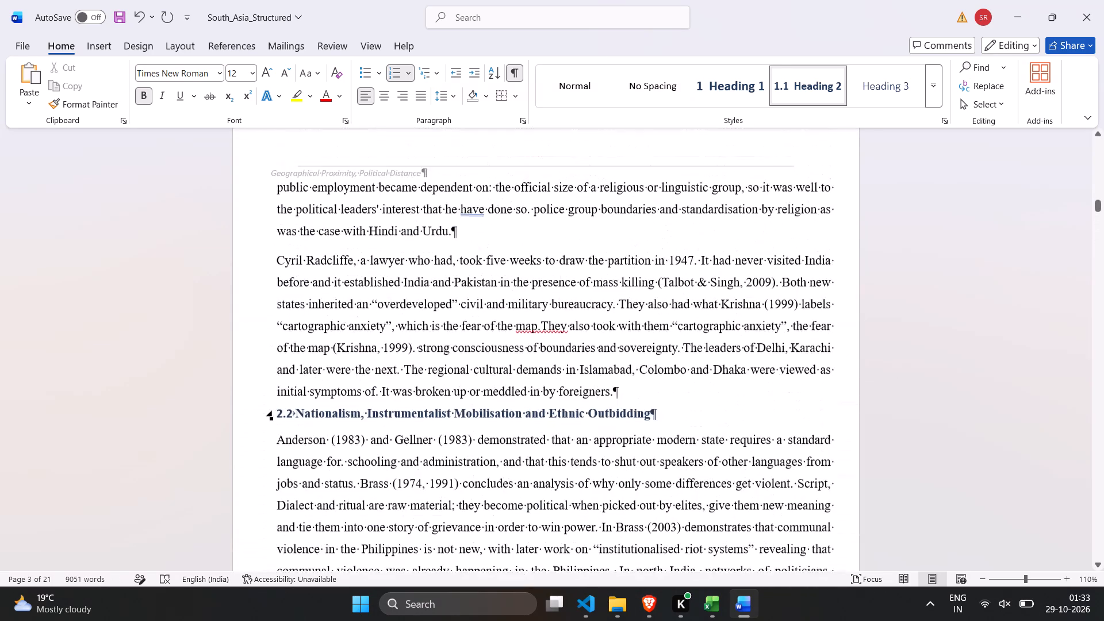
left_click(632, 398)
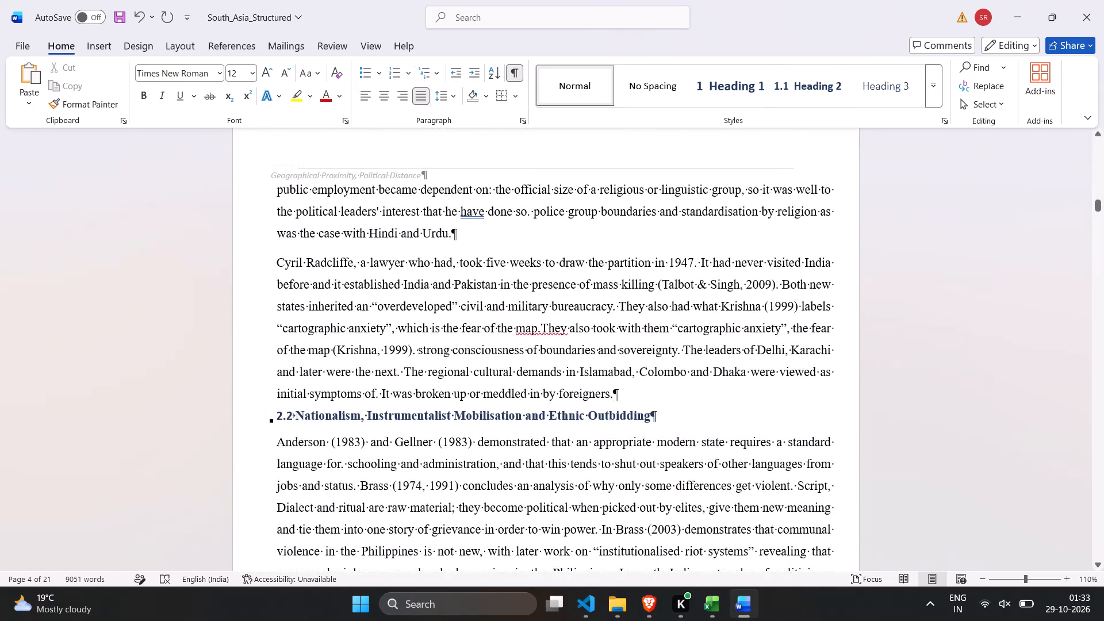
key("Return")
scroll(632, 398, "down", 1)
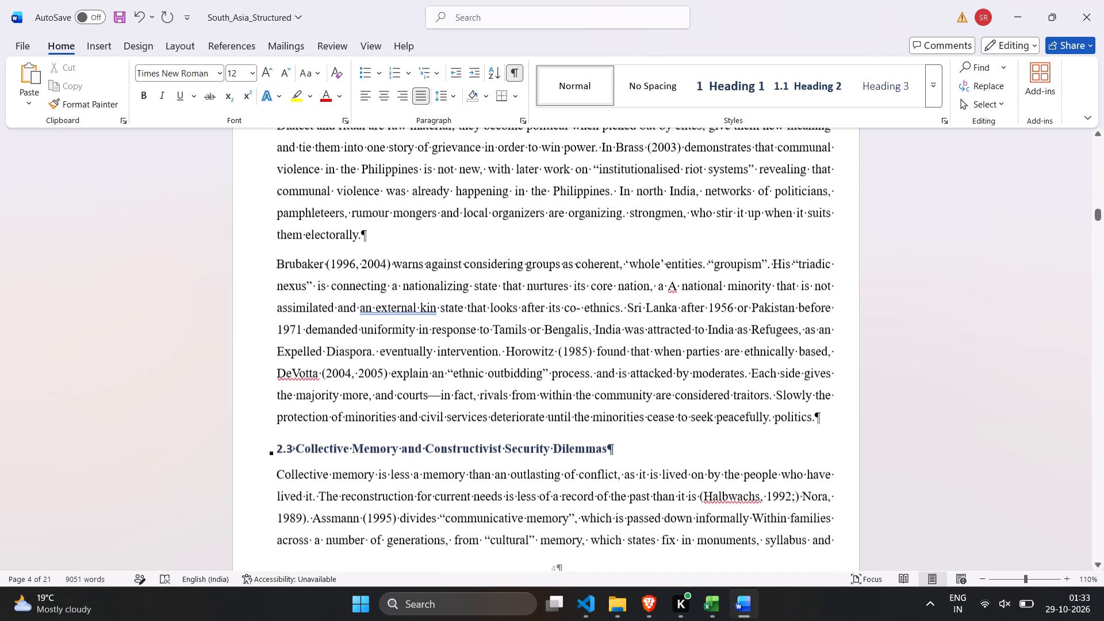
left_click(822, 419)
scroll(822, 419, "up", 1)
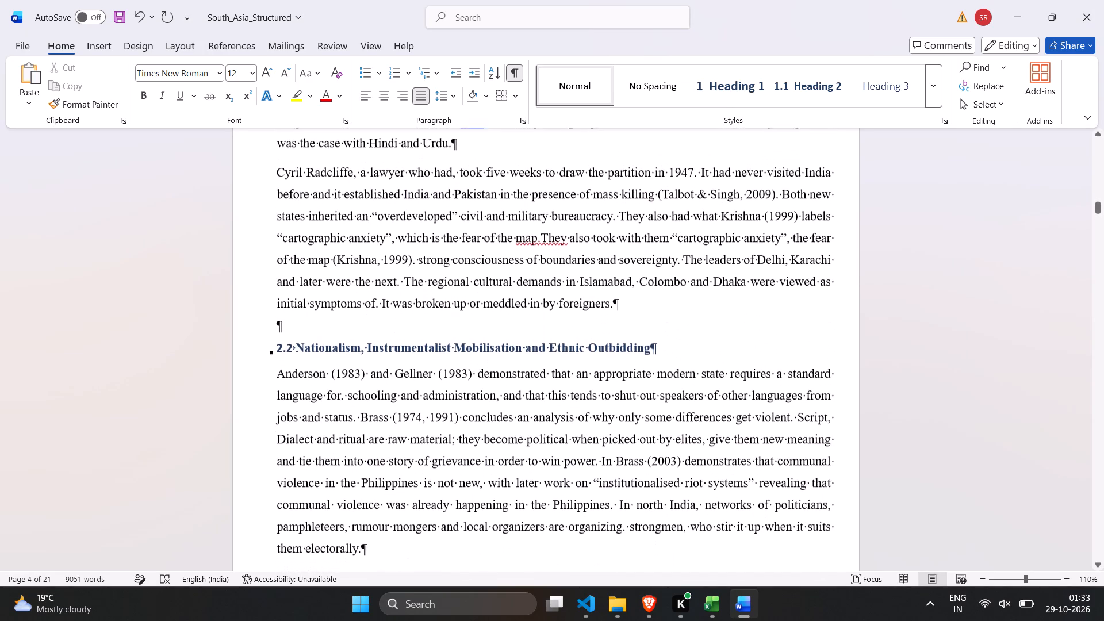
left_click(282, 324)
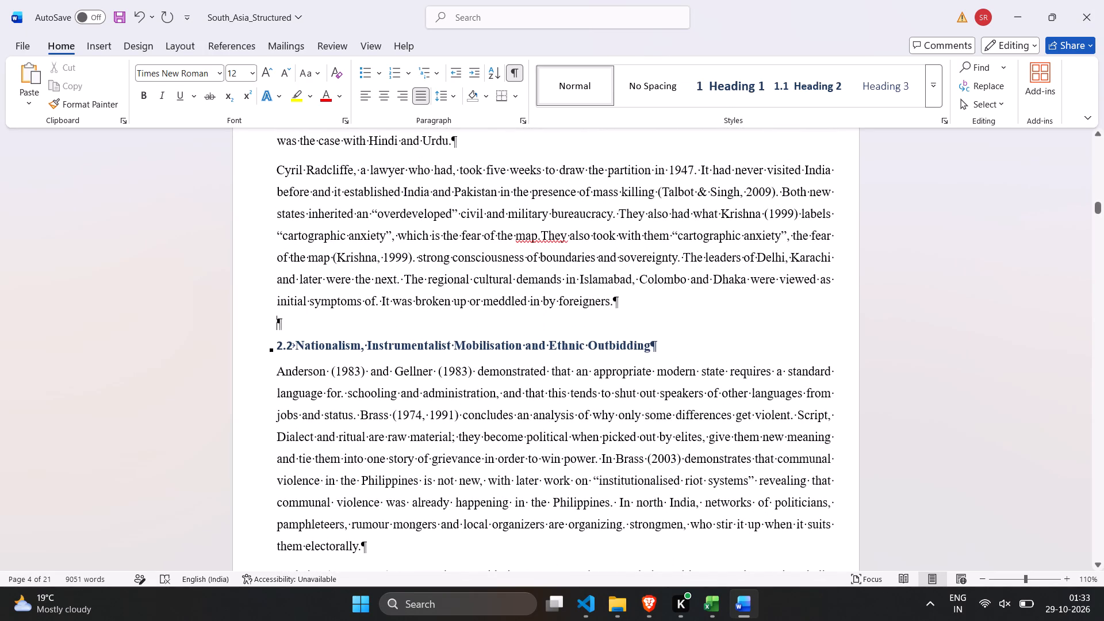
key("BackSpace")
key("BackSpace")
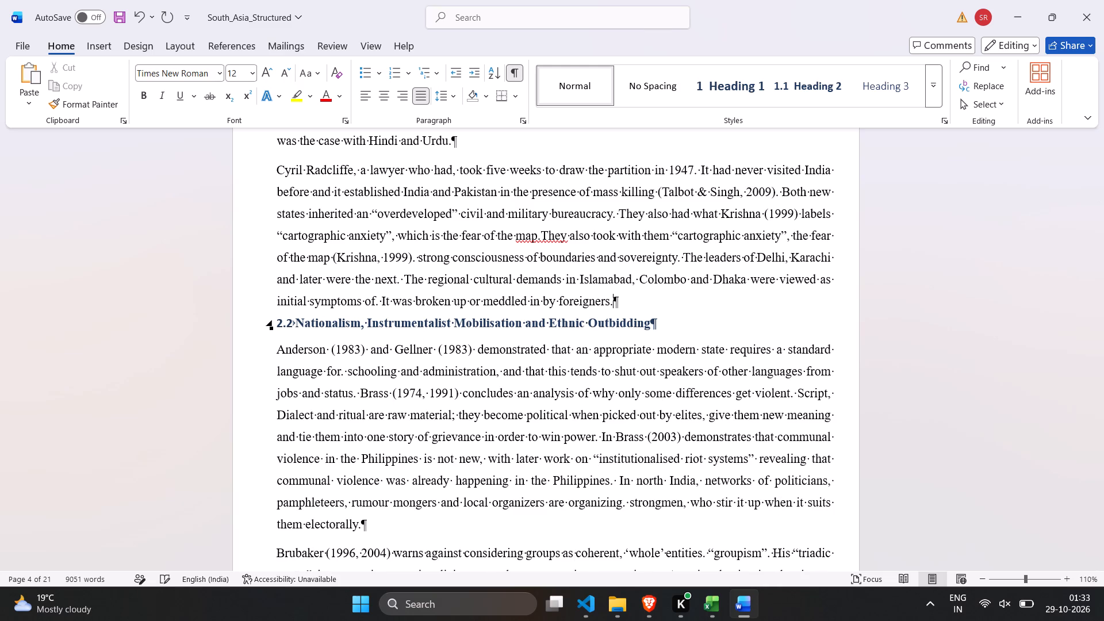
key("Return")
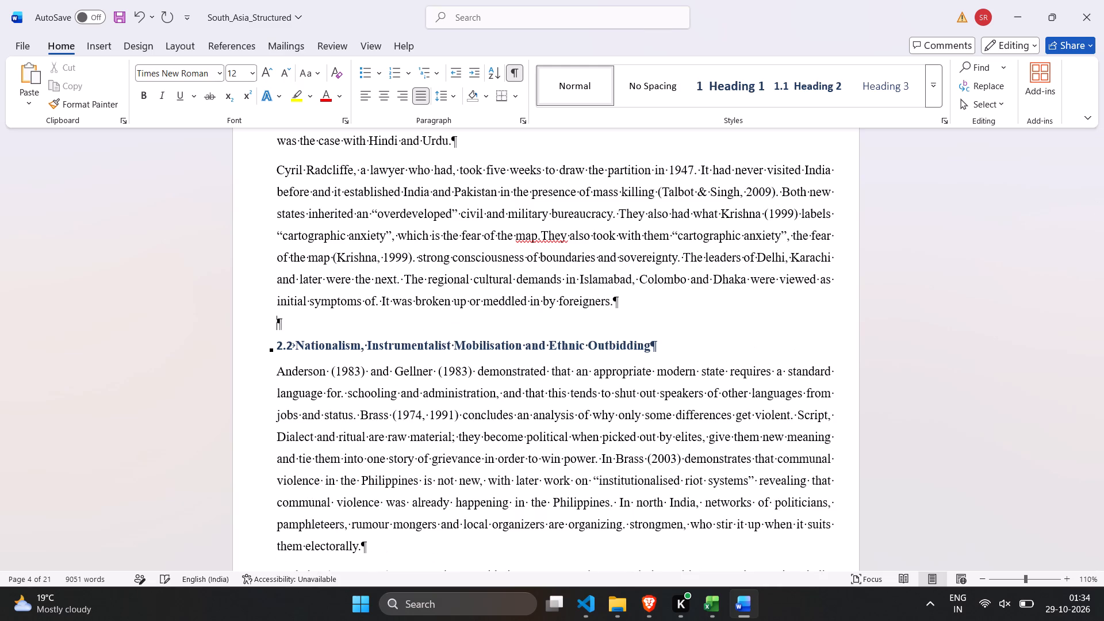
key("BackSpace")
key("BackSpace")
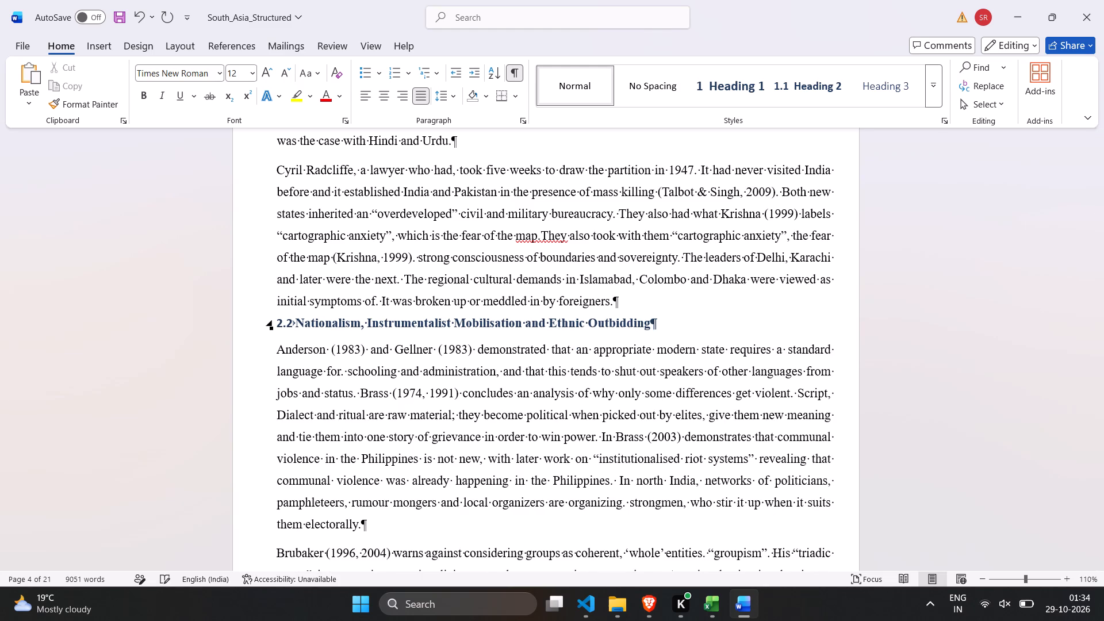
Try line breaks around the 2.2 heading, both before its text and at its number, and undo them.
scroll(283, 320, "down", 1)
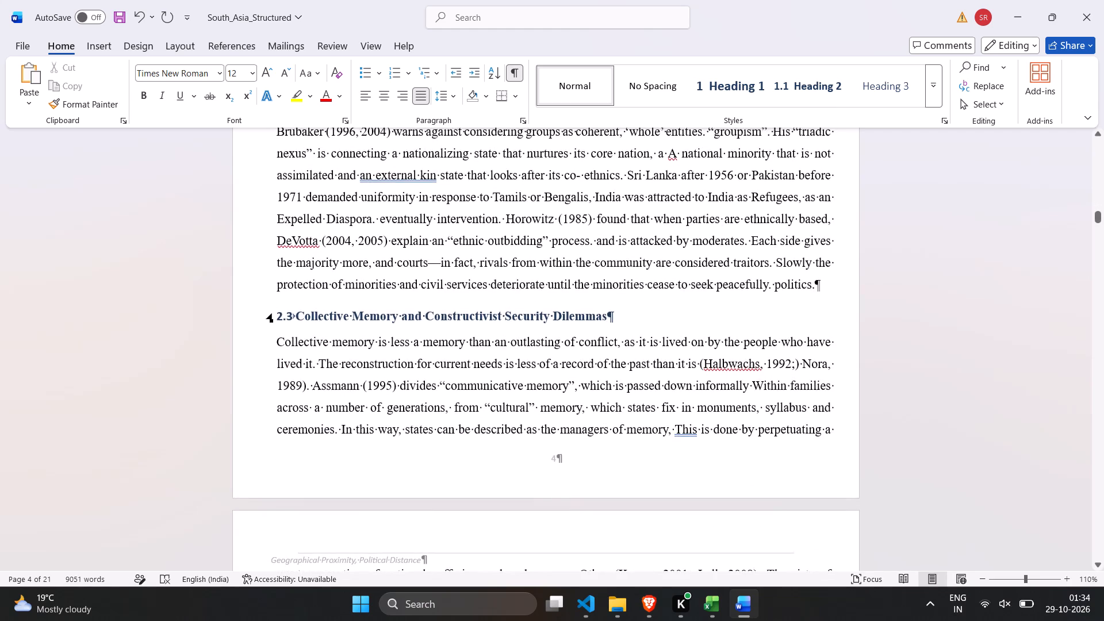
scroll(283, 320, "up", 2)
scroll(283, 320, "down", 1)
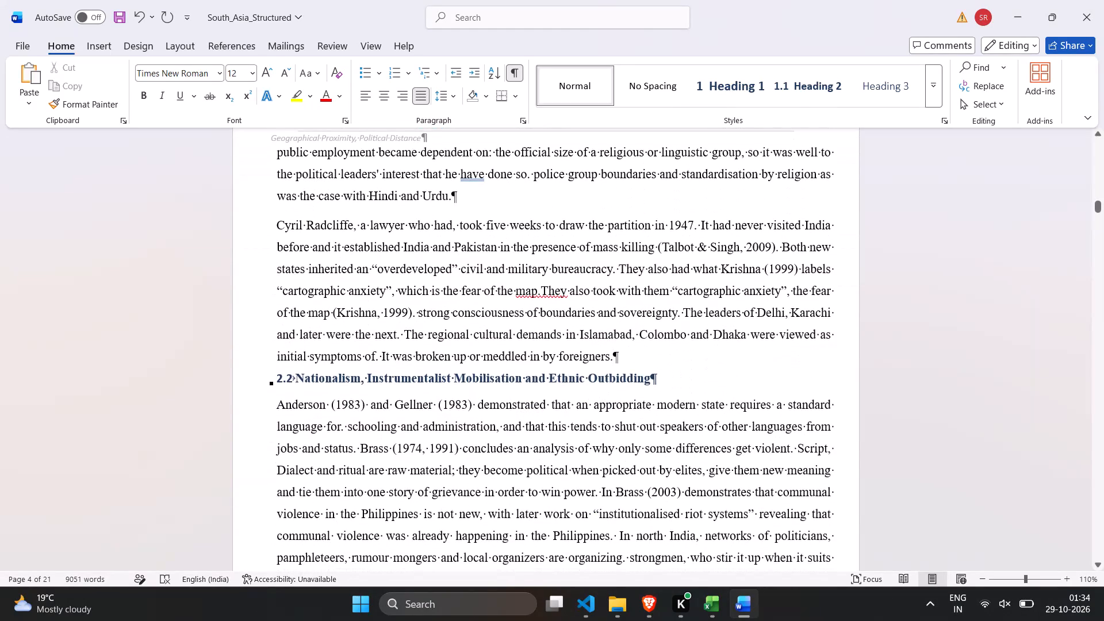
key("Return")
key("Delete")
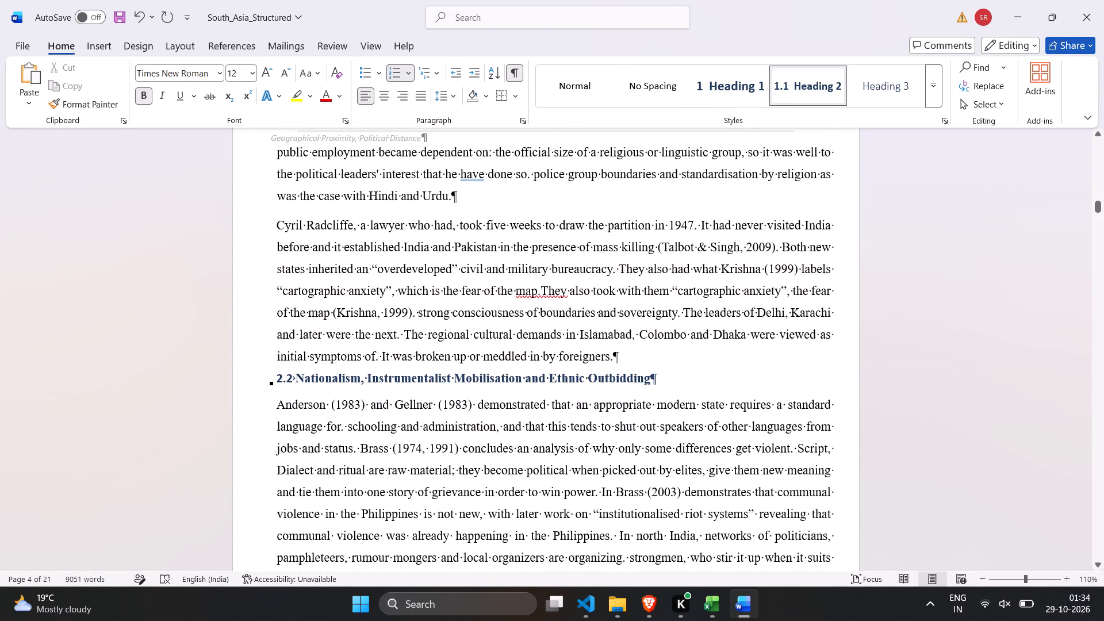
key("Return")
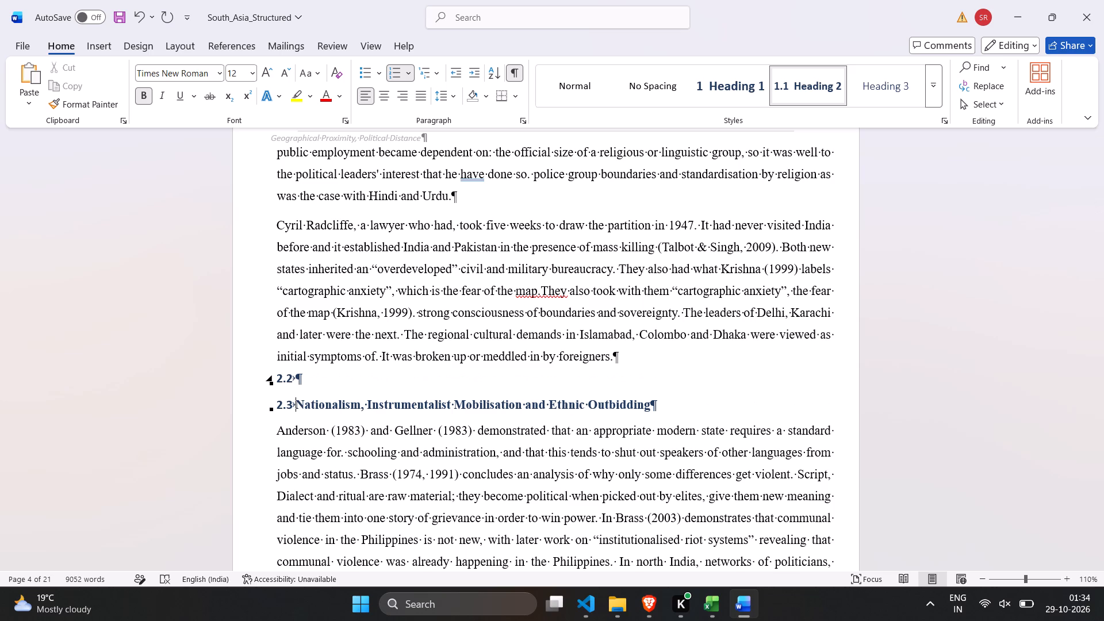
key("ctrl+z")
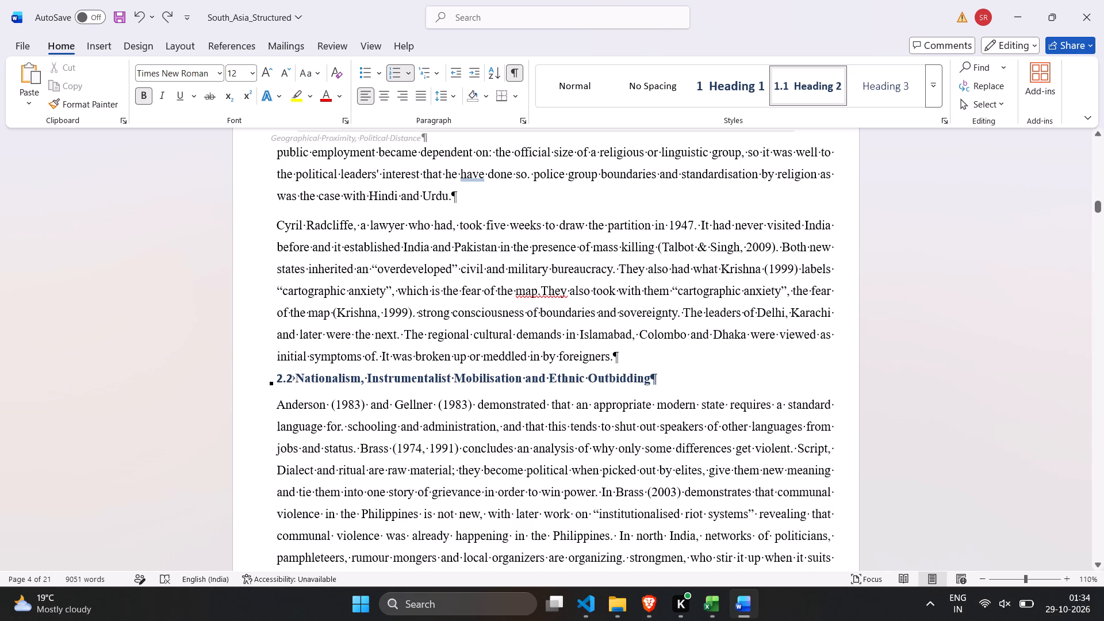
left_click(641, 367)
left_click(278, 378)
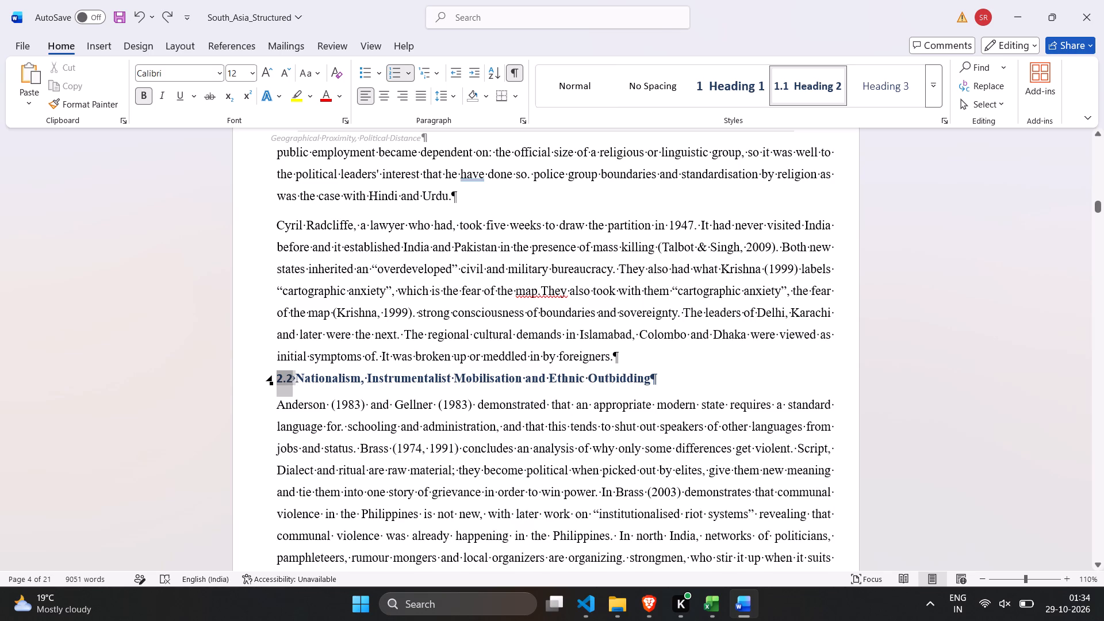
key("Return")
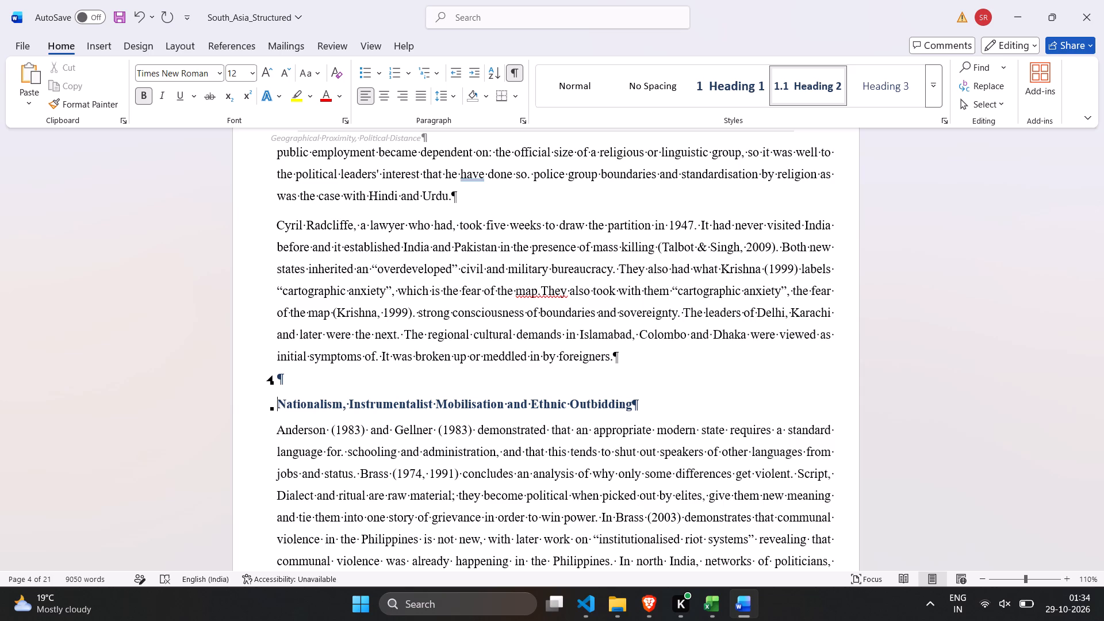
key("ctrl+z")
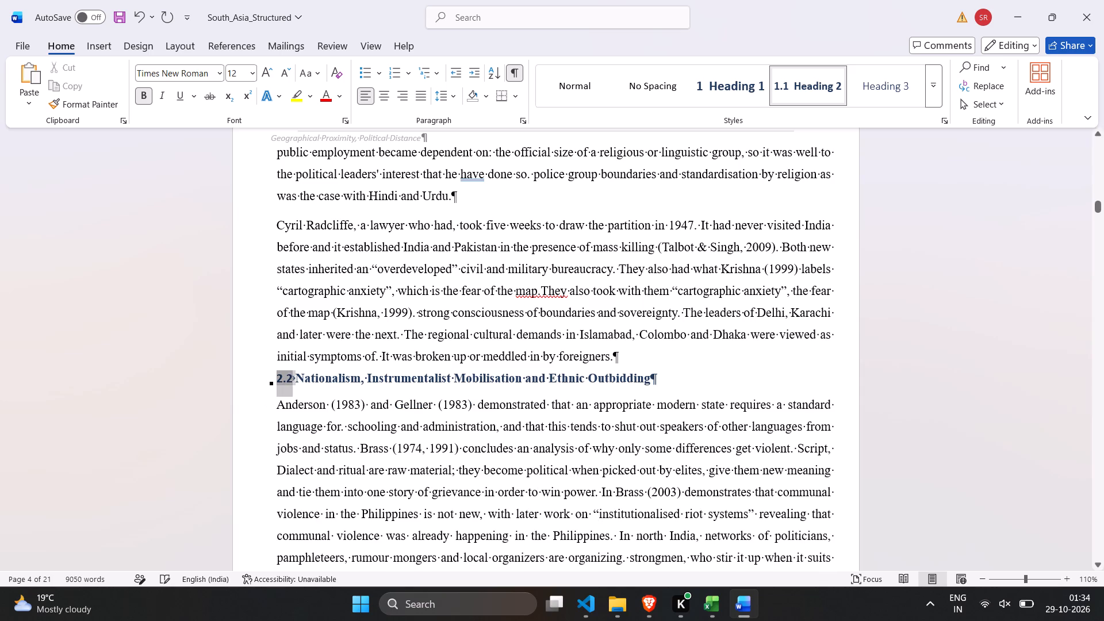
Insert a blank line after the last paragraph of section 2.1, above the 2.2 heading.
left_click(364, 412)
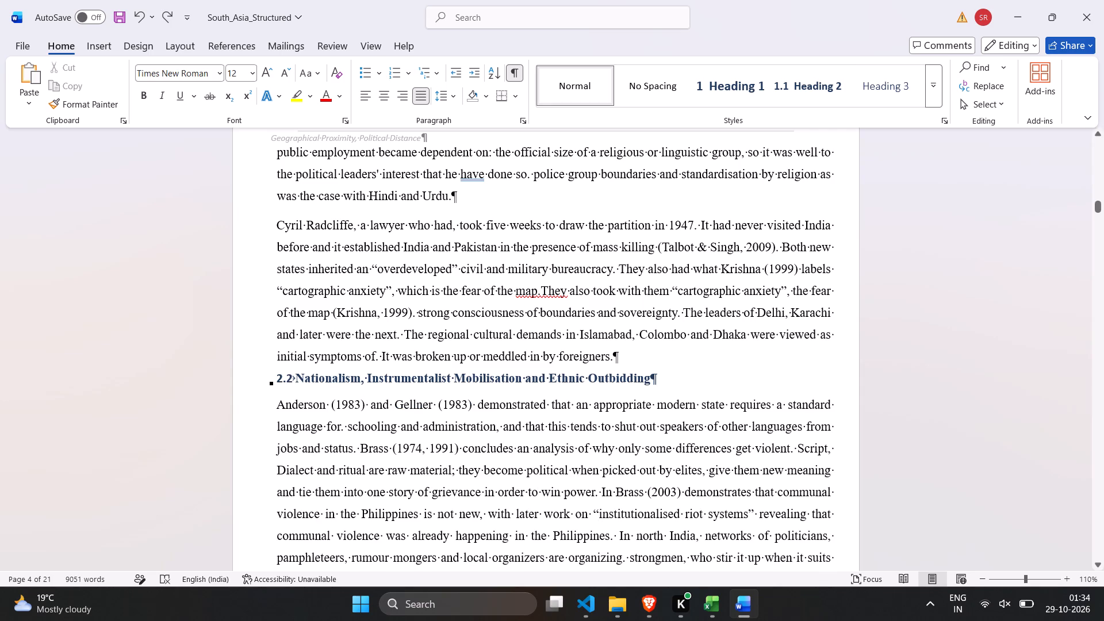
left_click(677, 354)
key("Return")
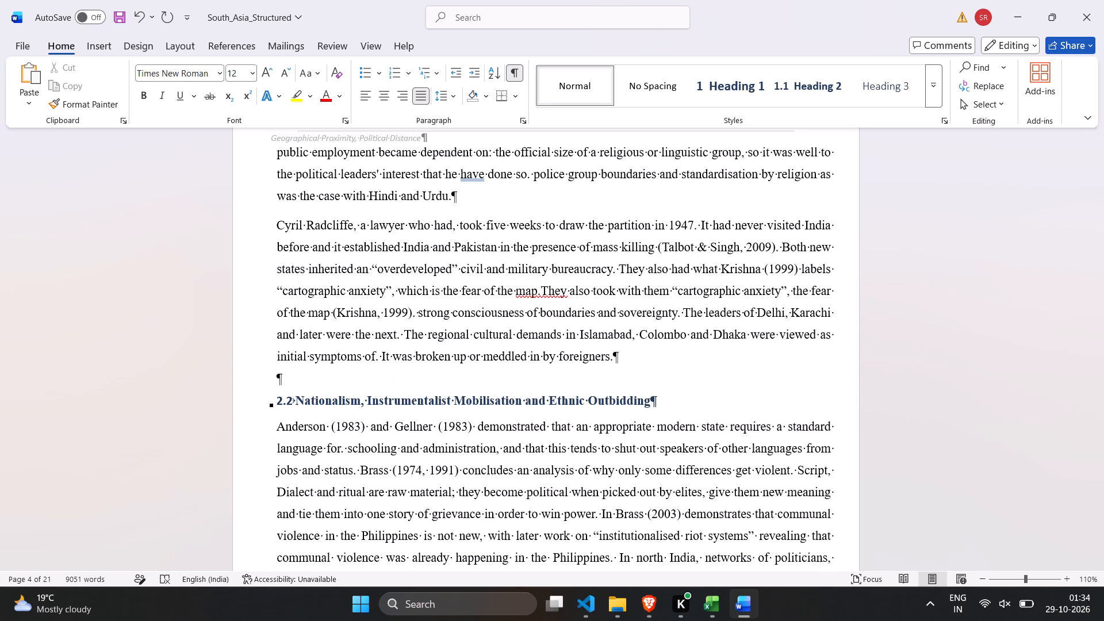
Hide the paragraph marks and other formatting symbols.
left_click(514, 72)
Set the font size of the section 3 heading "Comparative Empirical Analysis and Discussion" to 14.
scroll(515, 221, "down", 1)
left_click(496, 262)
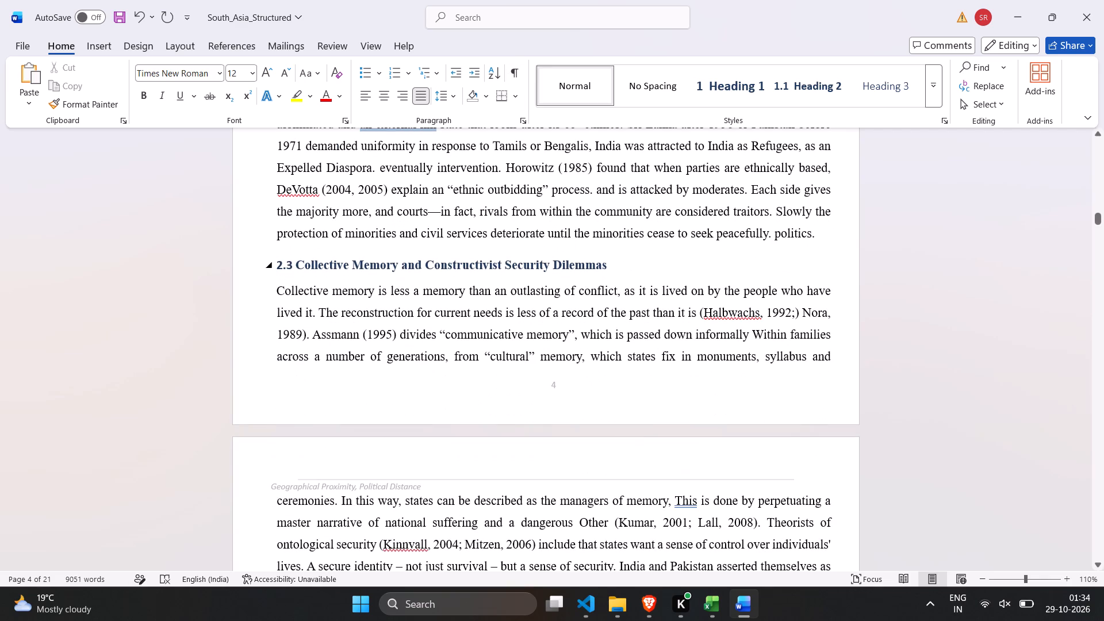
scroll(496, 262, "down", 3)
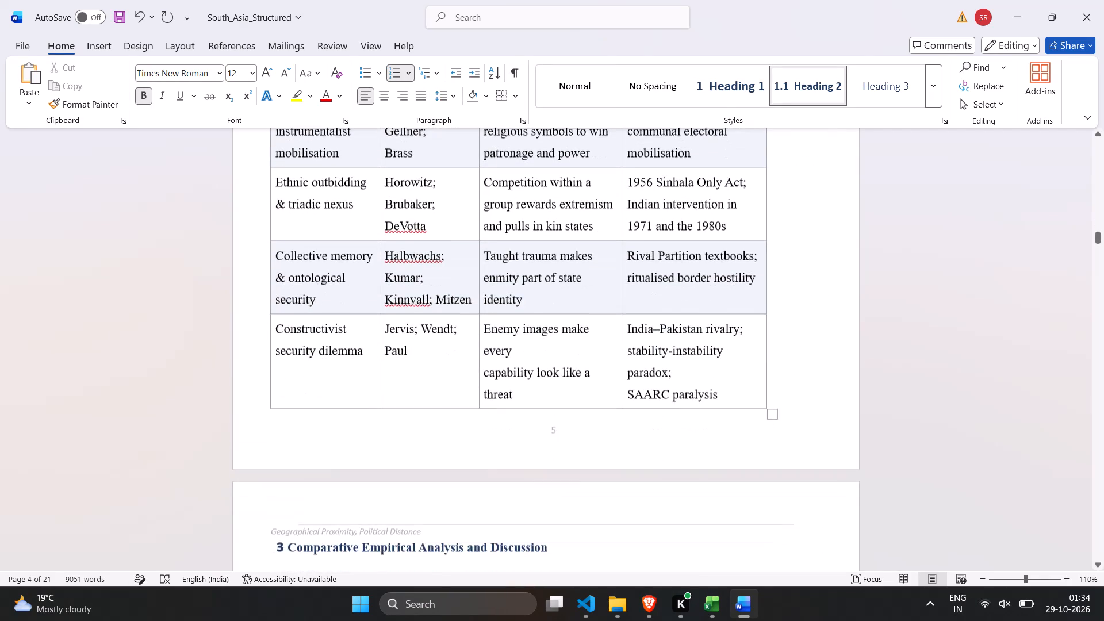
scroll(496, 262, "down", 2)
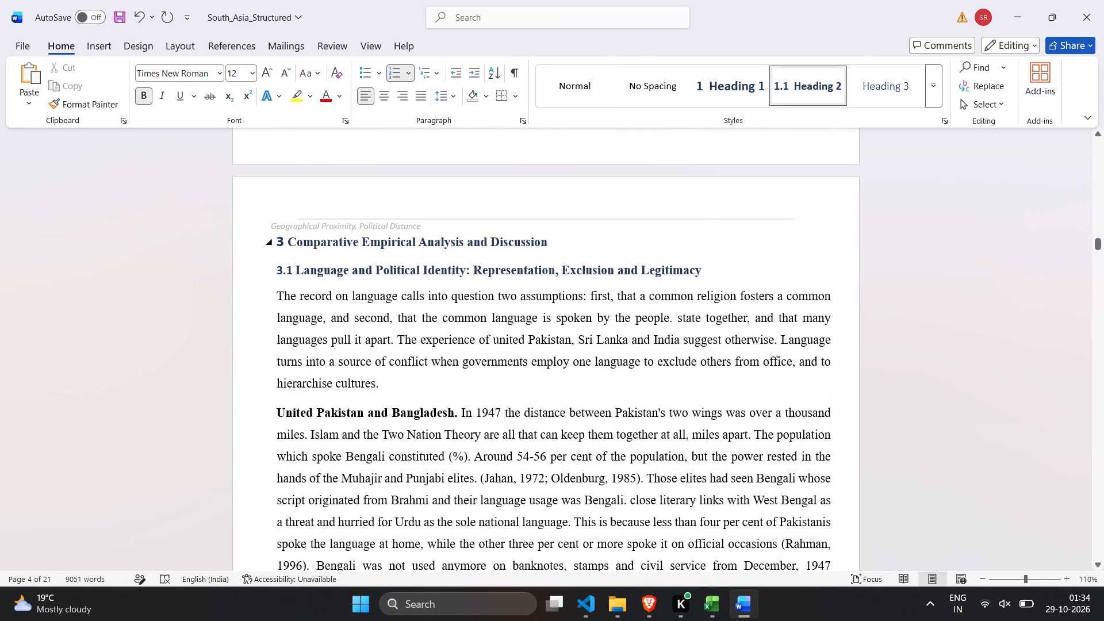
left_click(281, 244)
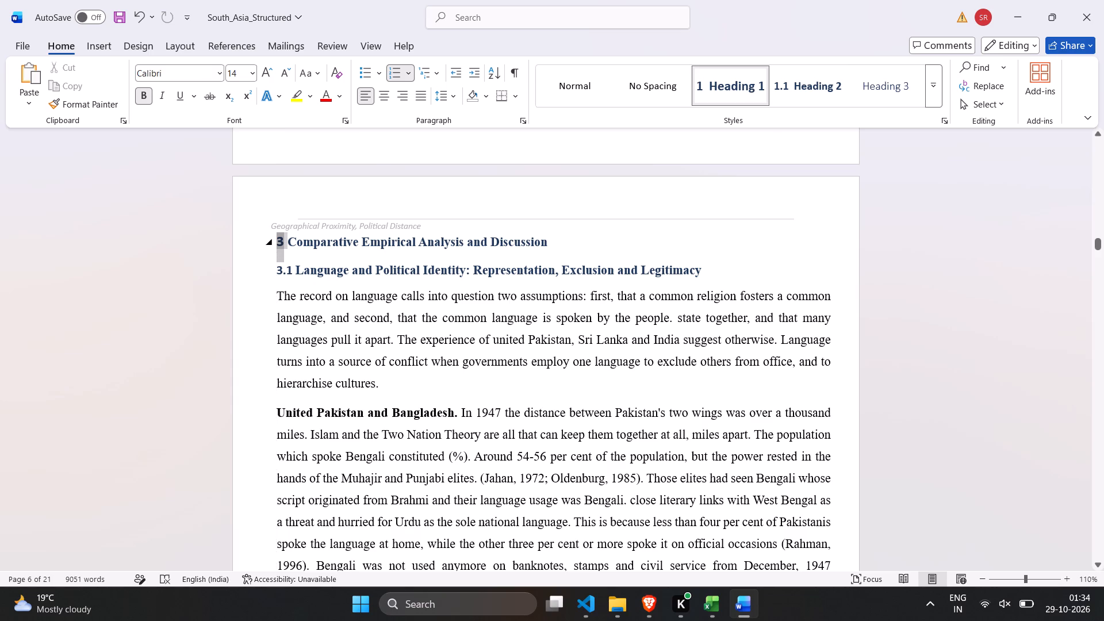
left_click(290, 241)
left_click_drag(290, 241, 532, 234)
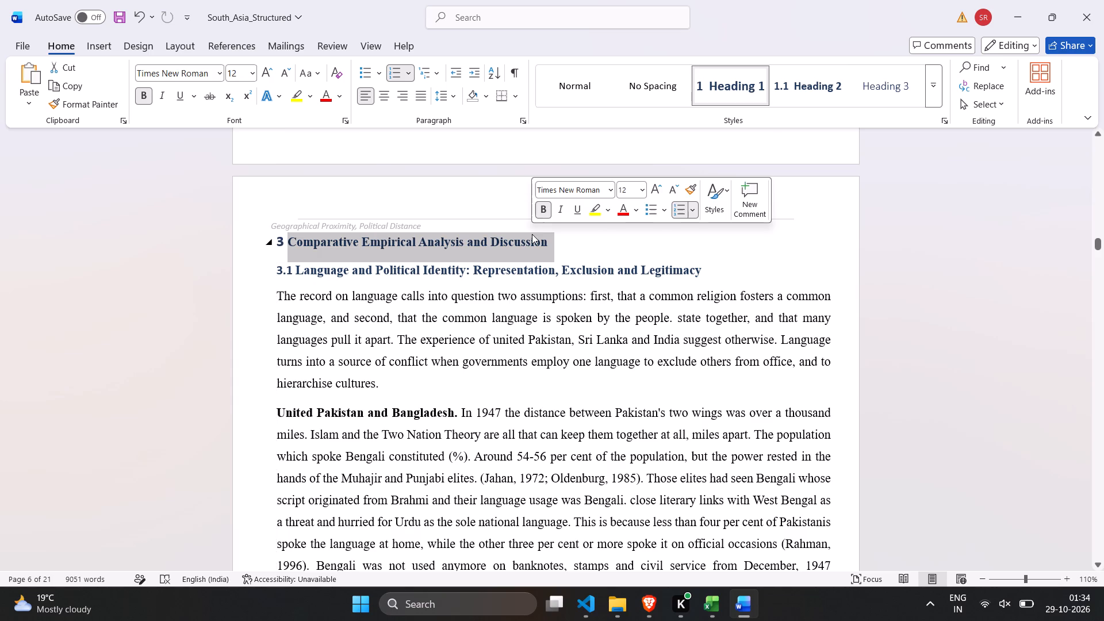
left_click(626, 193)
type("14")
key("Return")
left_click(566, 261)
Review the headings from the Introduction through section 3 and check the font size of the 3.2 heading.
scroll(566, 261, "up", 4)
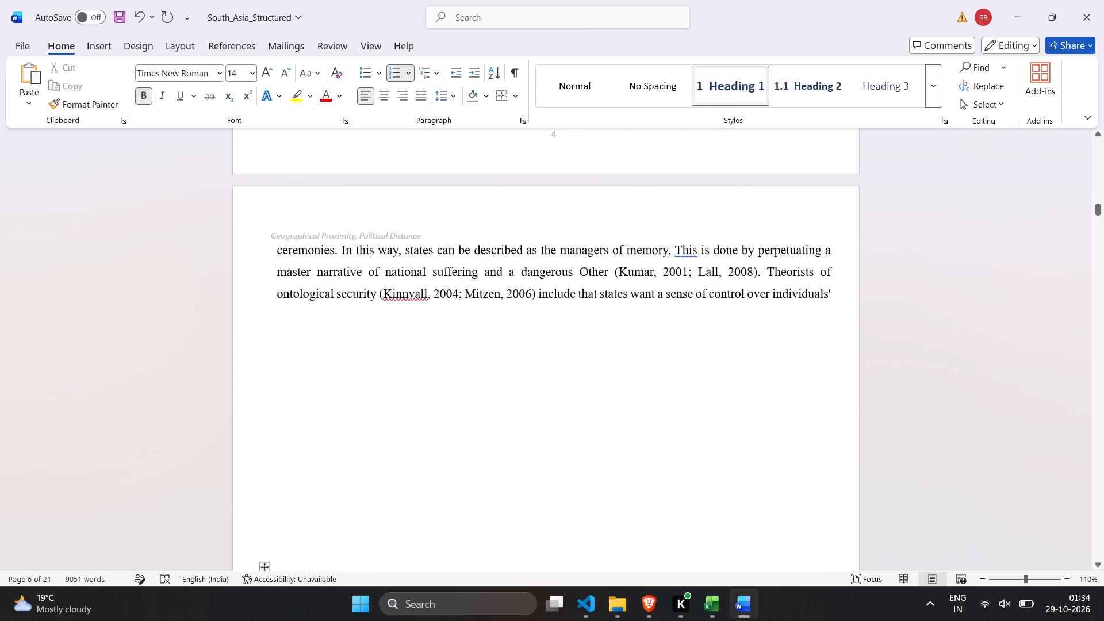
scroll(566, 261, "up", 2)
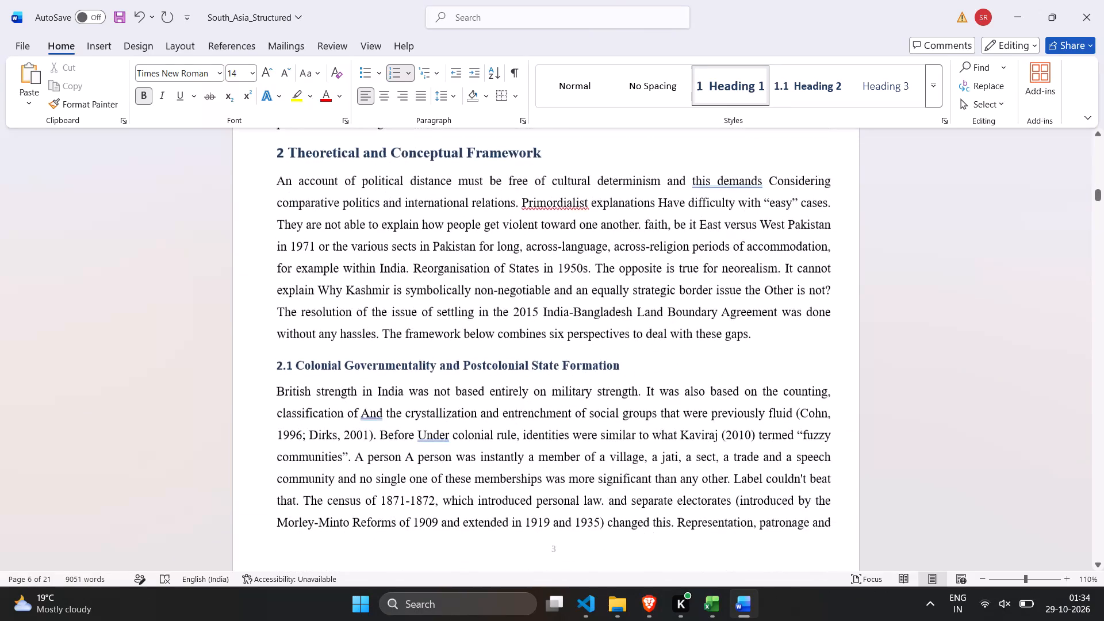
scroll(566, 261, "up", 1)
scroll(507, 258, "up", 3)
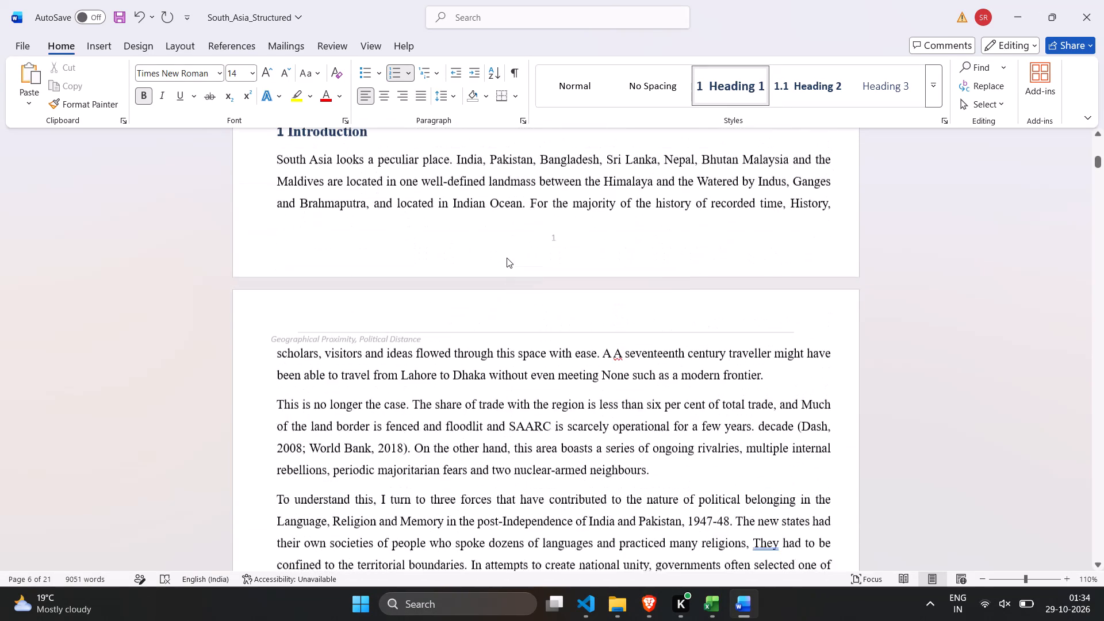
scroll(507, 258, "up", 1)
scroll(507, 258, "down", 6)
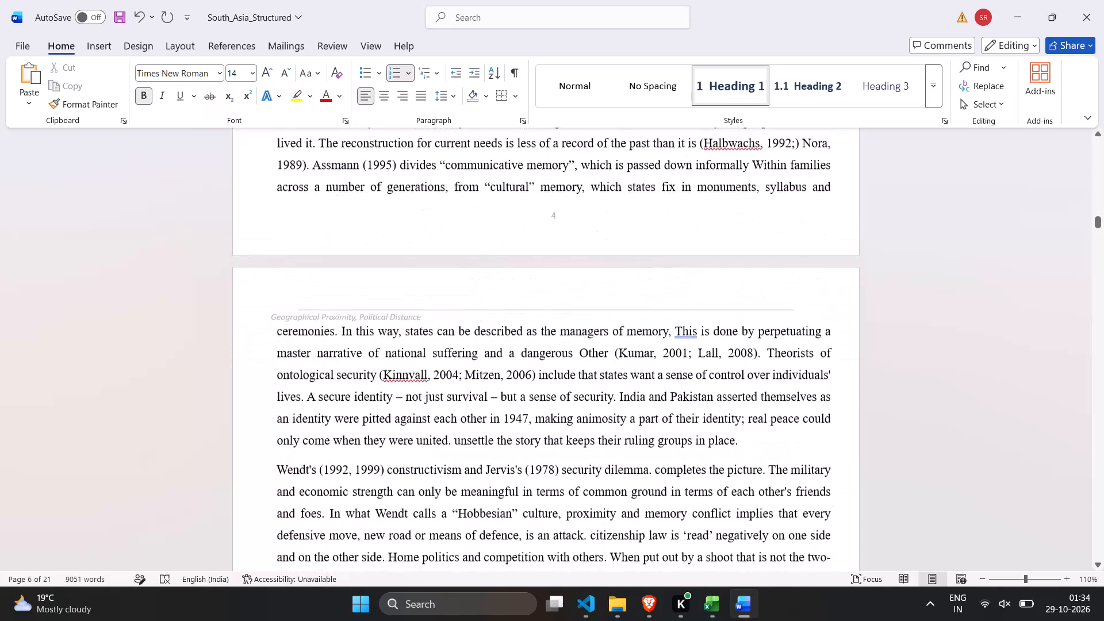
scroll(507, 258, "down", 2)
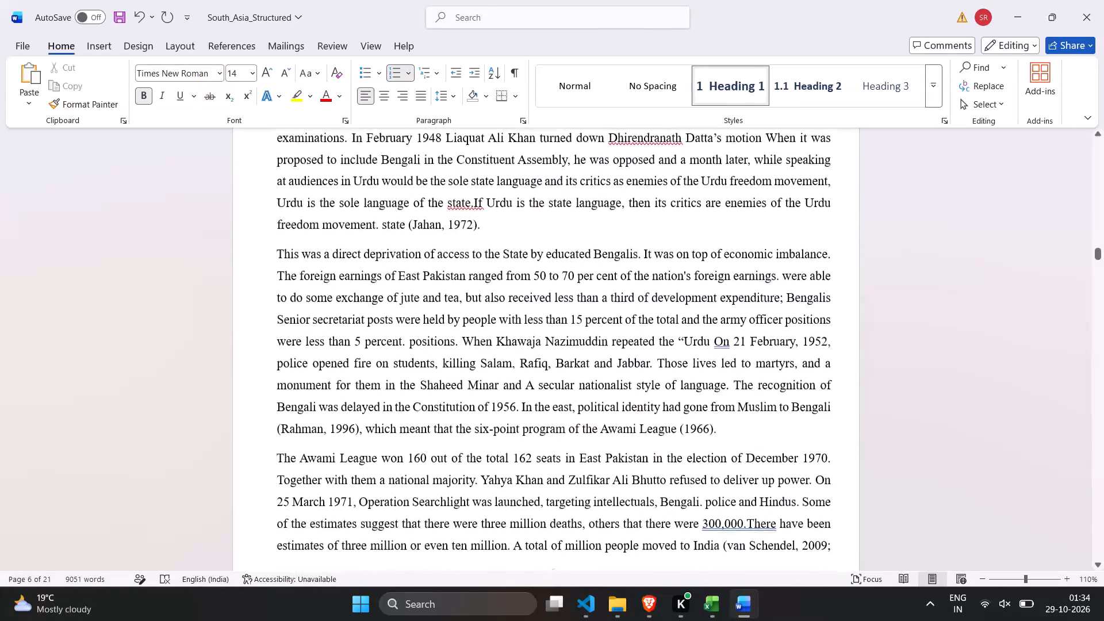
scroll(507, 258, "down", 3)
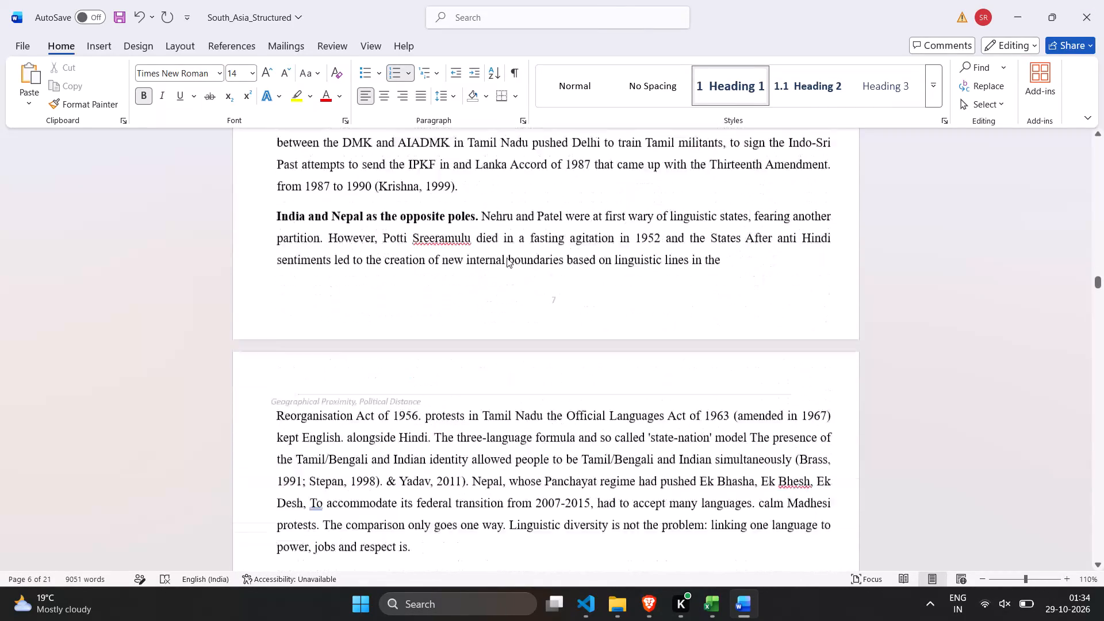
scroll(507, 258, "down", 1)
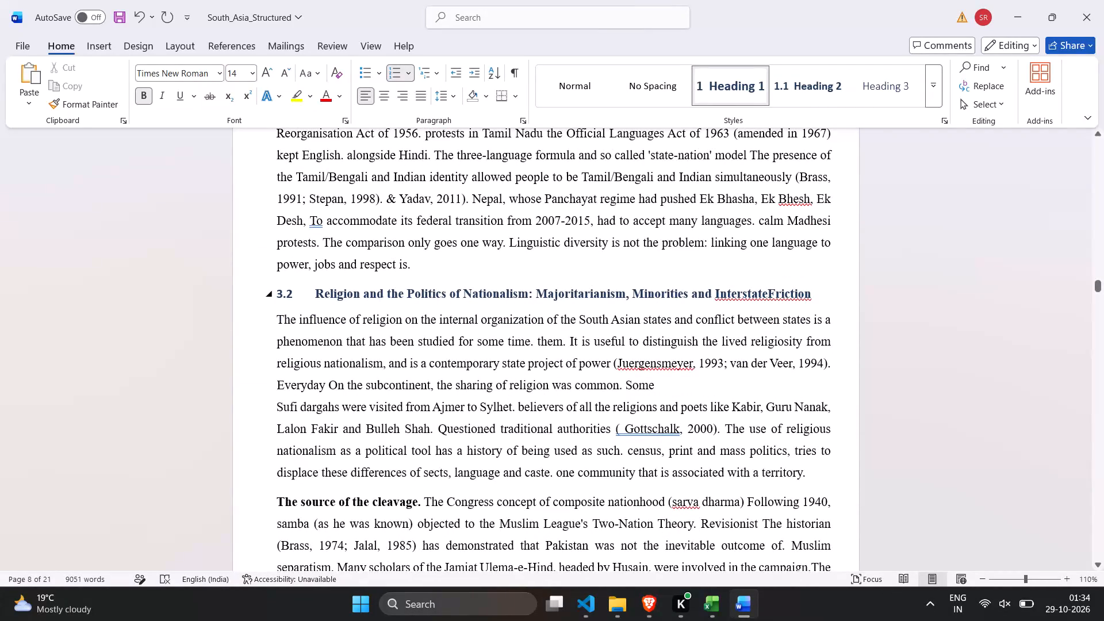
left_click(498, 292)
left_click_drag(498, 292, 528, 294)
Examine sections 3.2 to 3.5 and Table 2, checking the spacing around the headings.
scroll(528, 294, "down", 2)
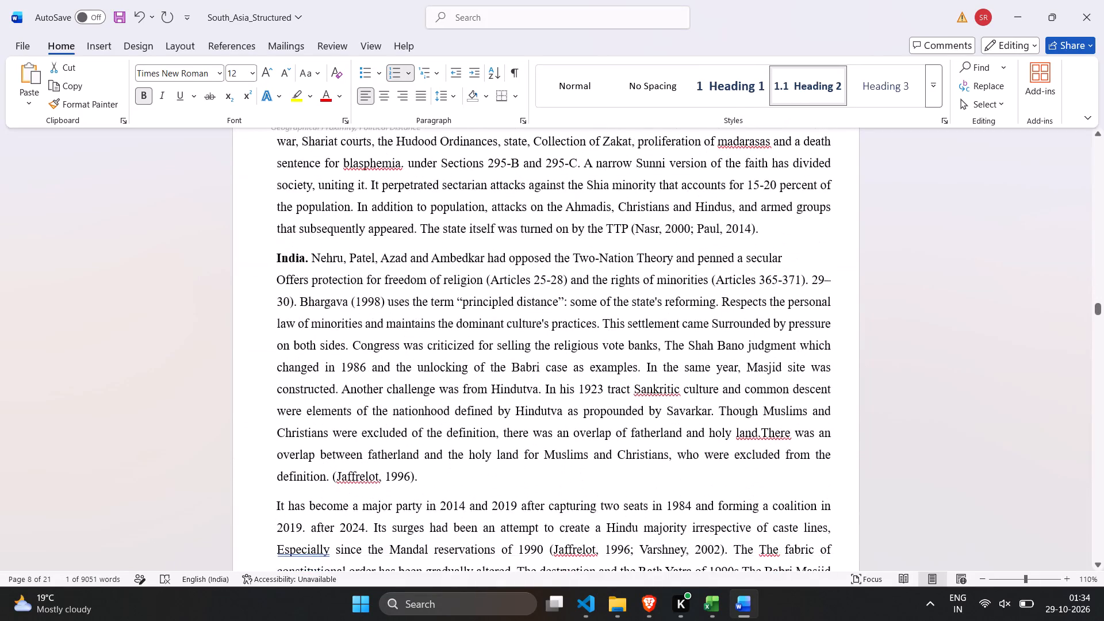
scroll(528, 294, "down", 3)
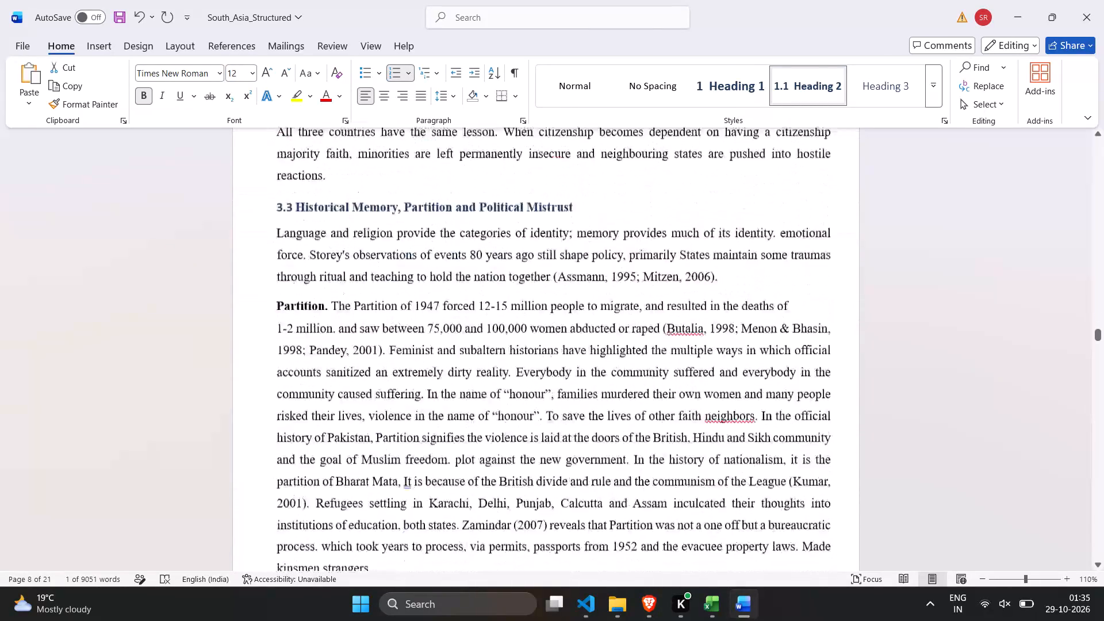
scroll(528, 294, "down", 1)
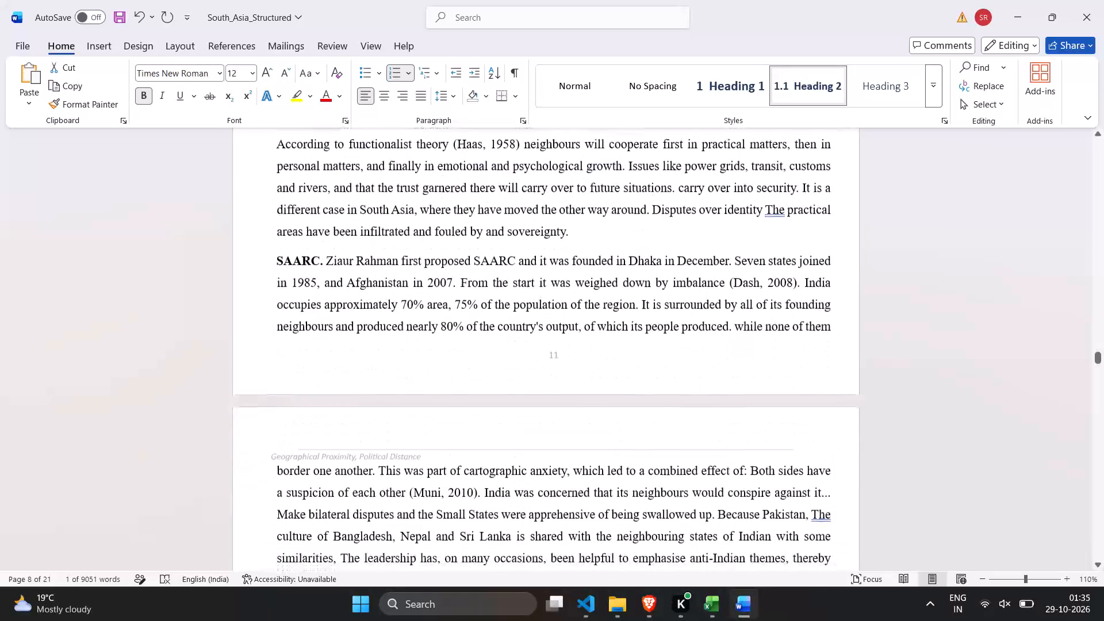
scroll(528, 294, "down", 3)
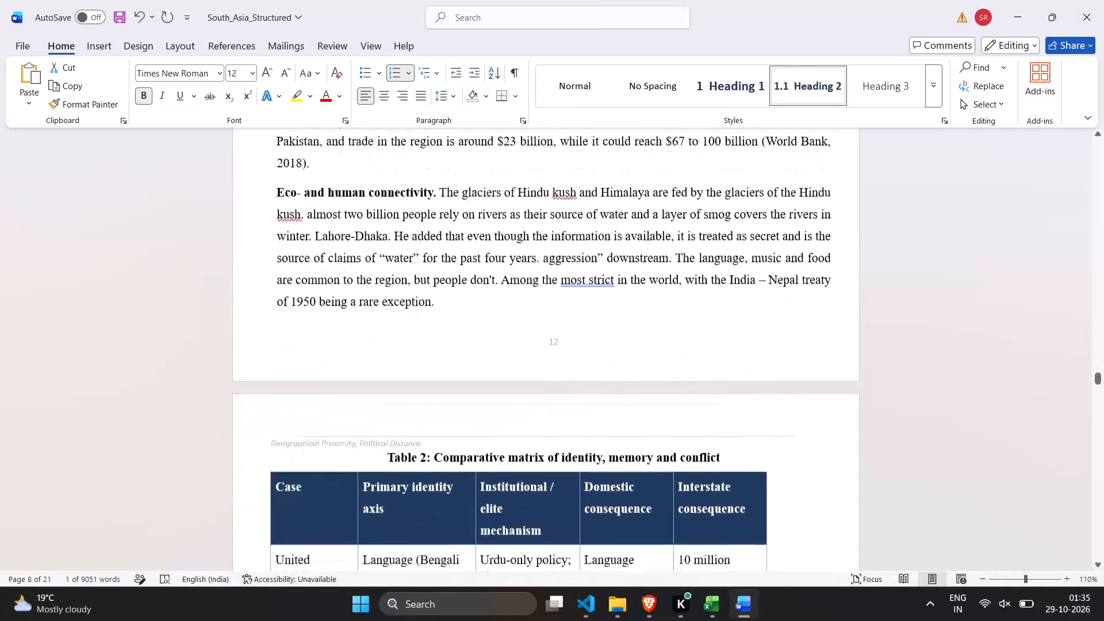
scroll(528, 294, "down", 2)
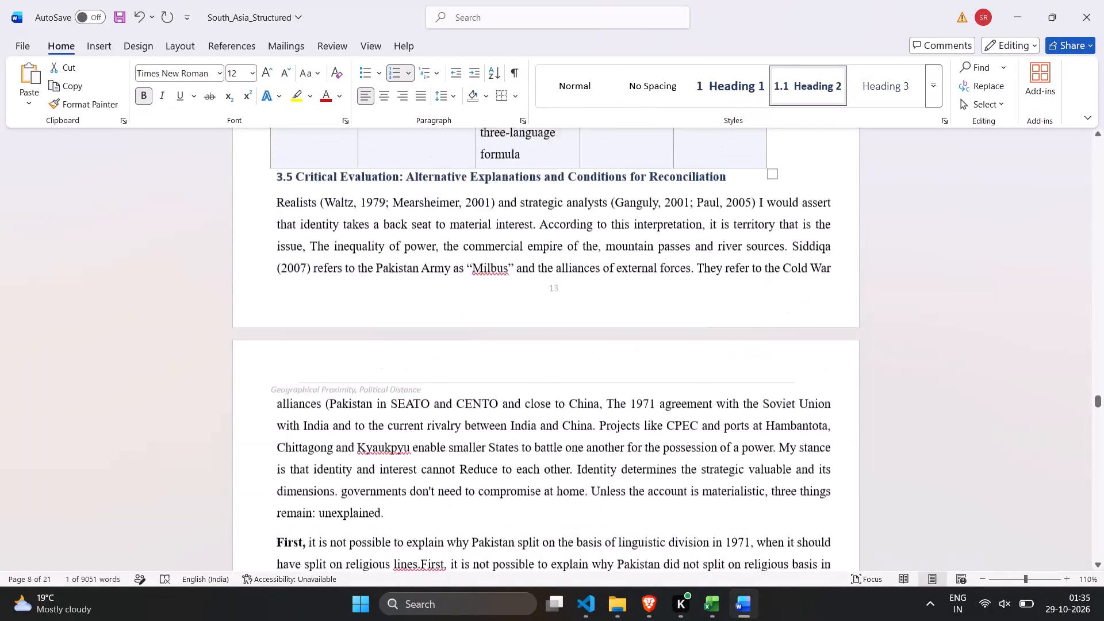
scroll(528, 294, "down", 2)
scroll(528, 294, "up", 1)
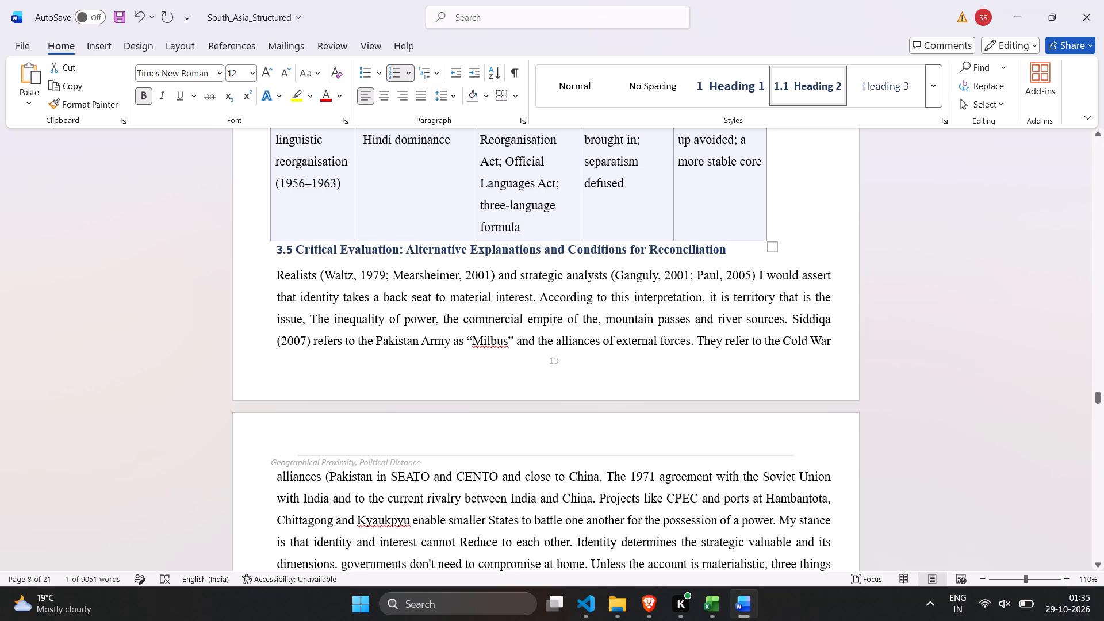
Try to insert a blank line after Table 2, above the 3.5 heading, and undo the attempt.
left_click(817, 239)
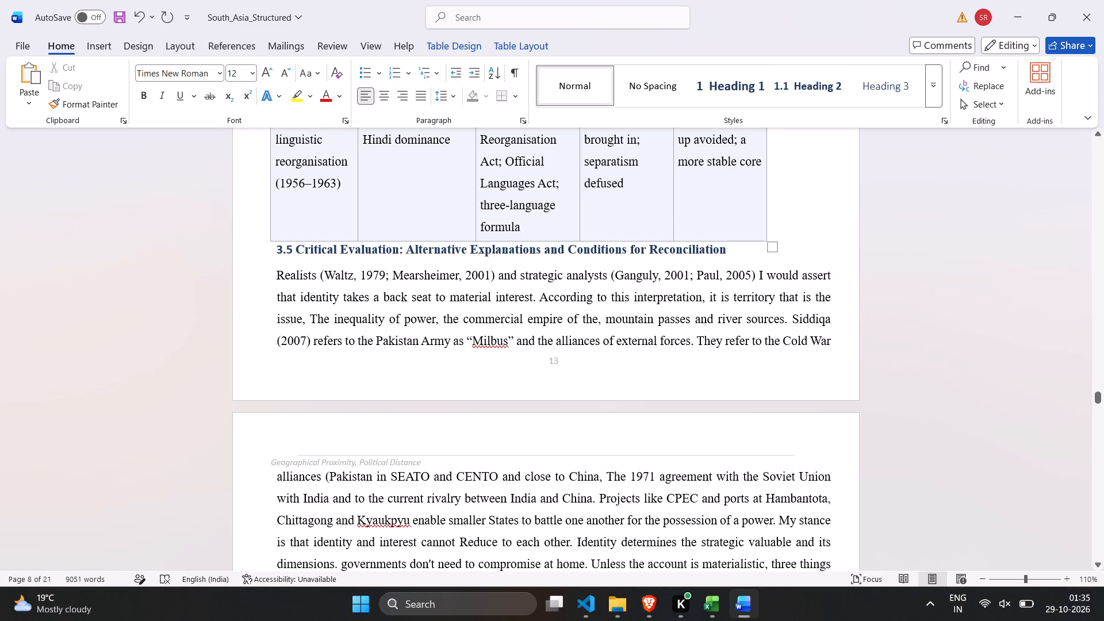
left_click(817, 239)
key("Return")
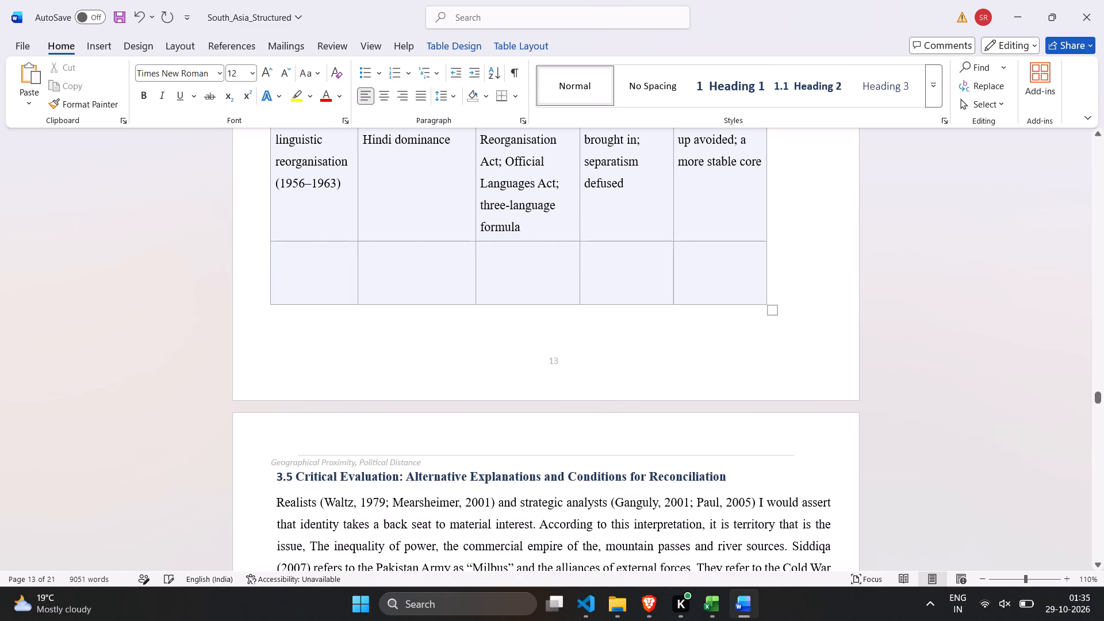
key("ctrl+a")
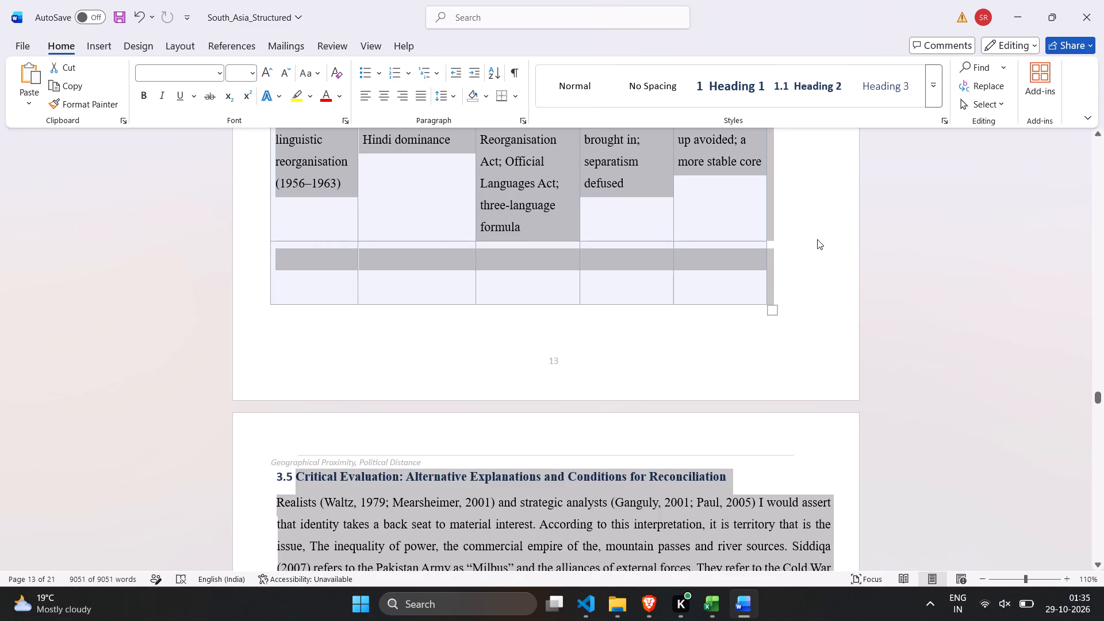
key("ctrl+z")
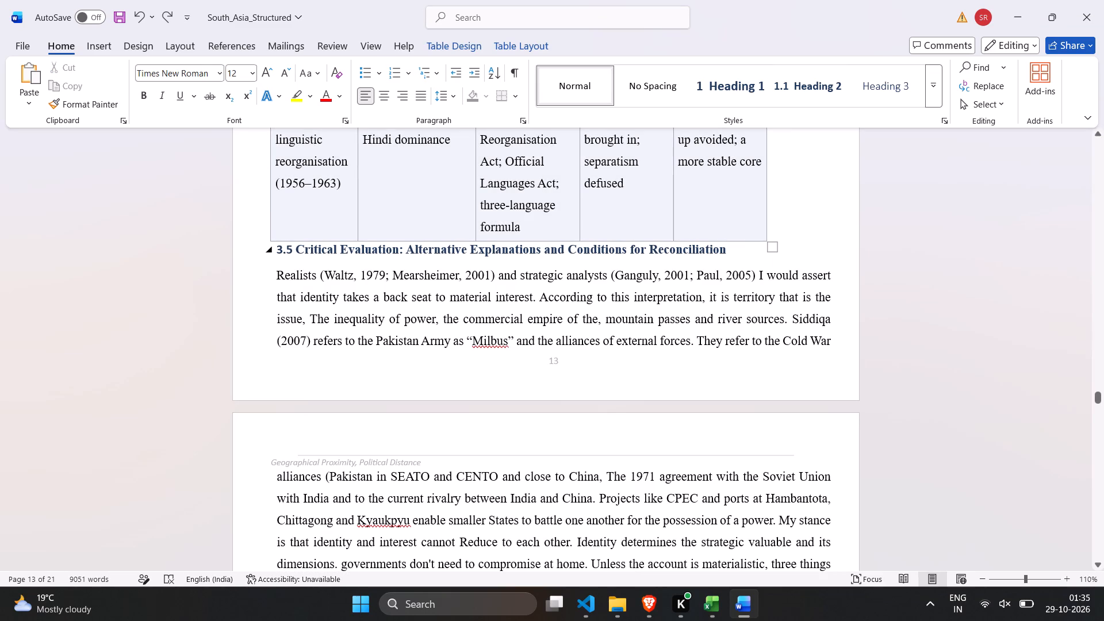
Insert an unnumbered blank line between Table 2 and the 3.5 heading "Critical Evaluation".
left_click(275, 254)
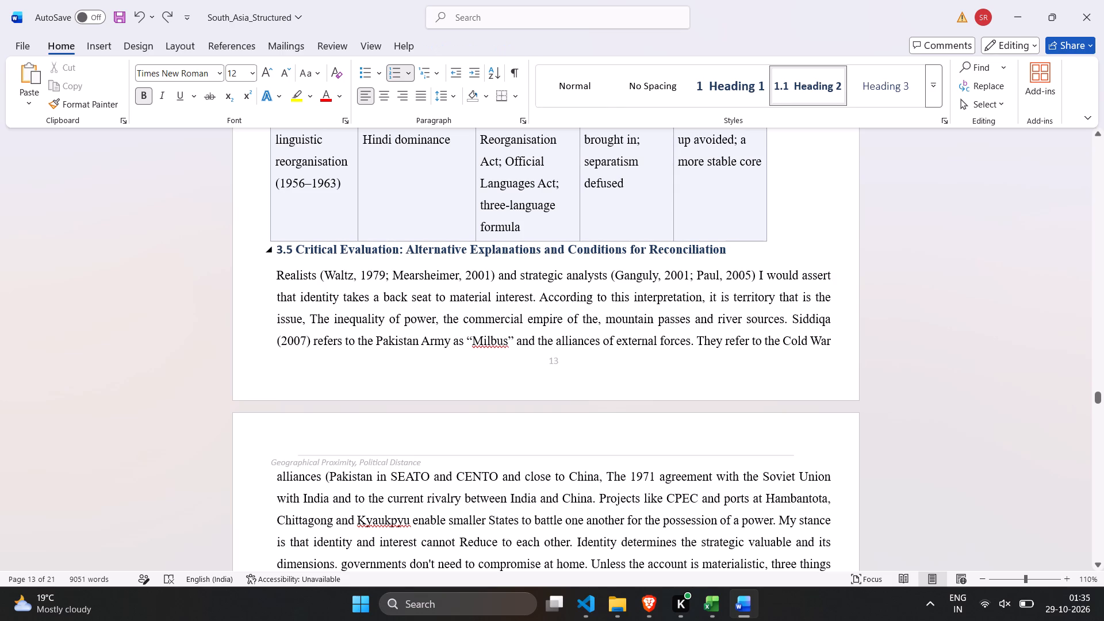
key("Return")
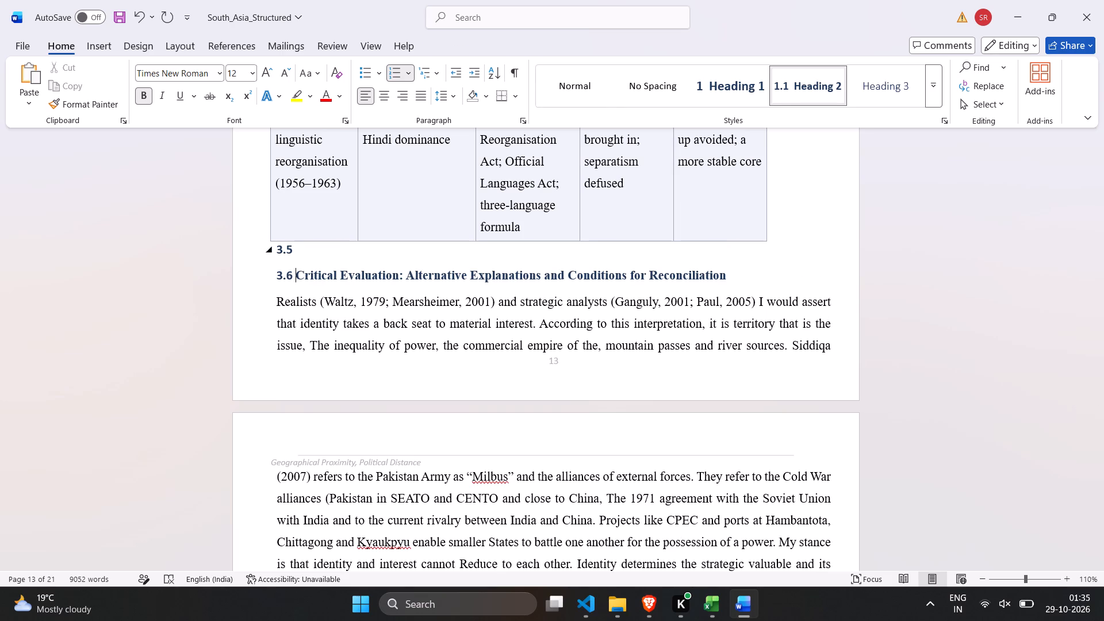
left_click(313, 253)
key("BackSpace")
key("BackSpace")
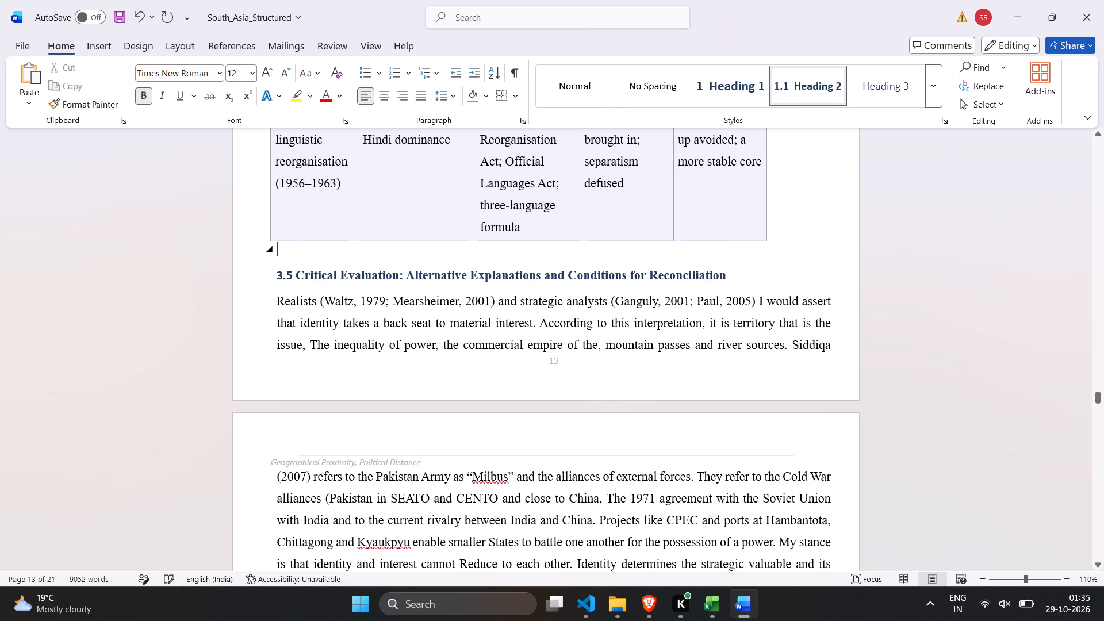
left_click_drag(313, 253, 310, 273)
Set the font size of the section 4 heading "Conclusion" to 14.
scroll(310, 273, "down", 1)
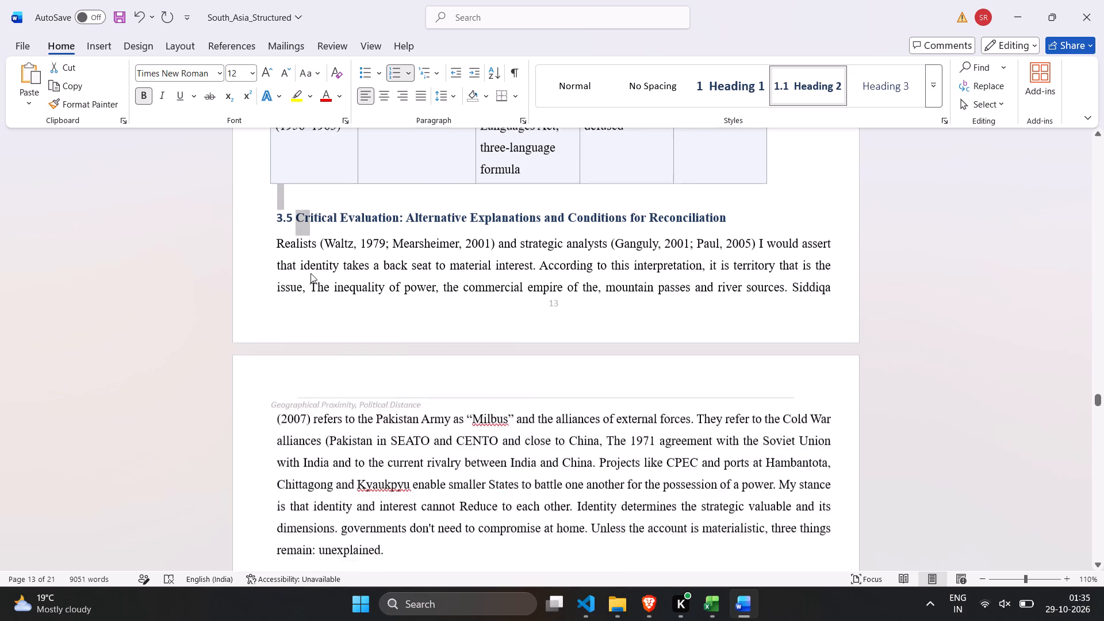
scroll(310, 273, "down", 3)
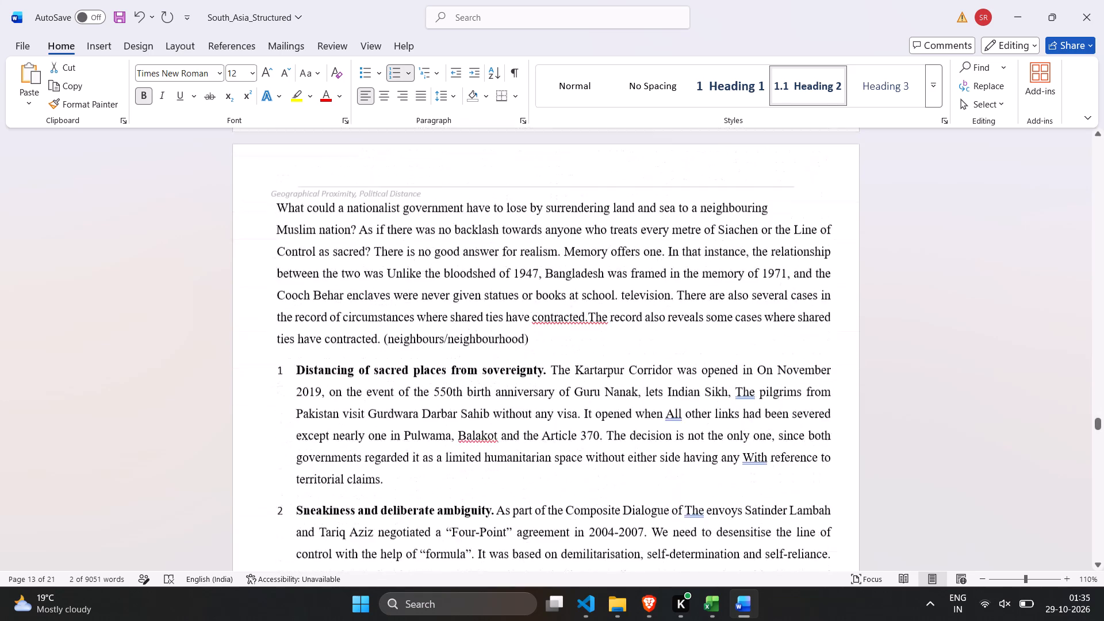
scroll(310, 273, "down", 3)
left_click_drag(287, 266, 363, 257)
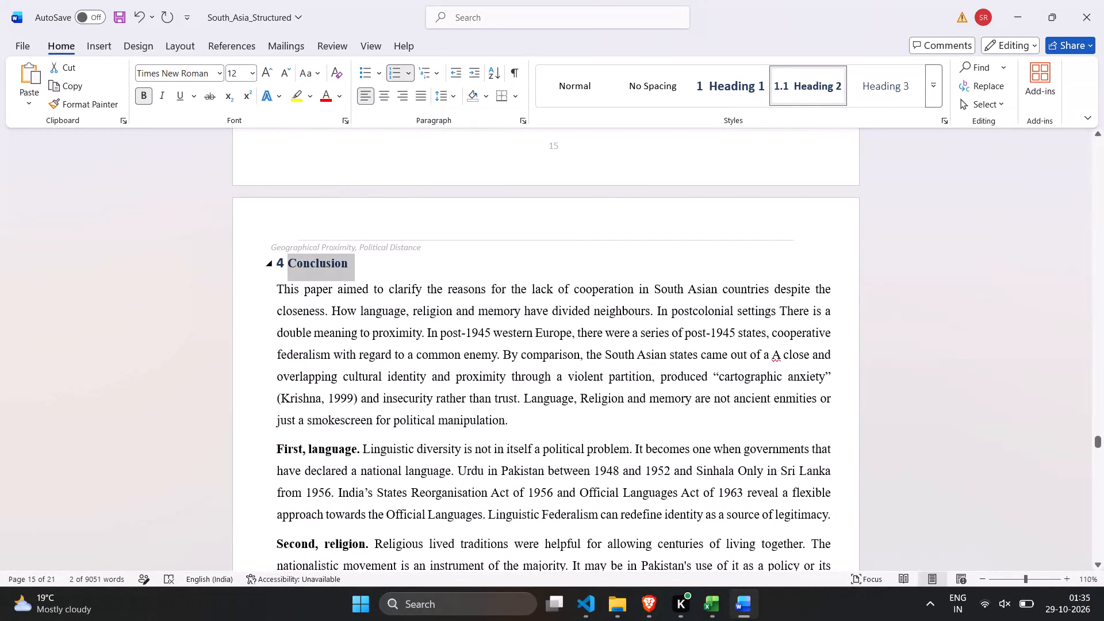
left_click_drag(363, 257, 363, 258)
left_click(465, 218)
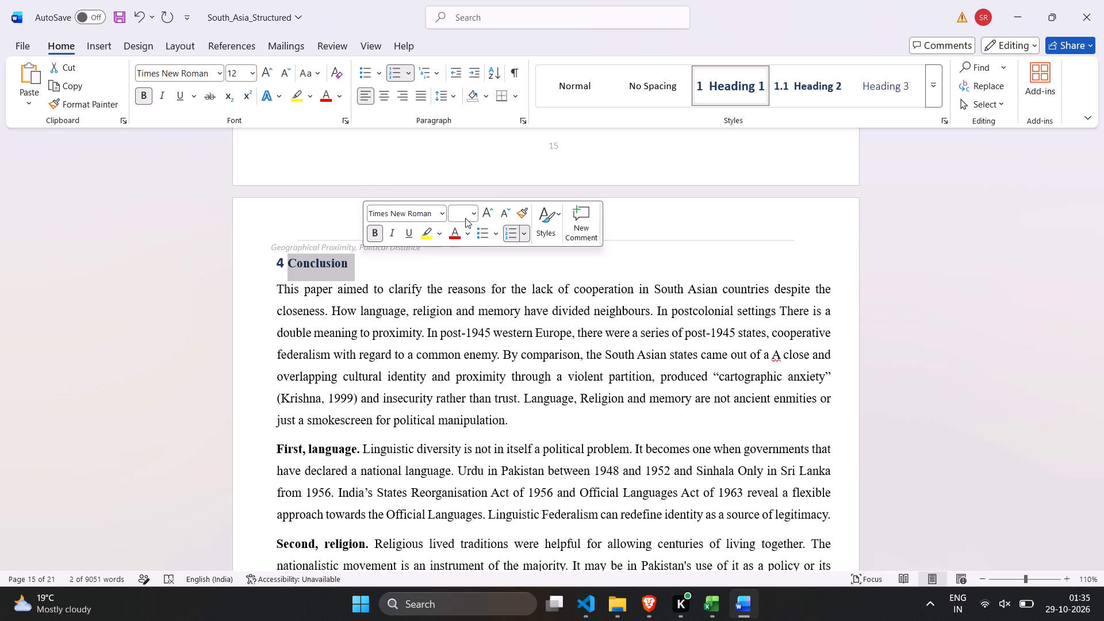
left_click(461, 217)
key("1")
key("7")
key("BackSpace")
key("4")
key("Return")
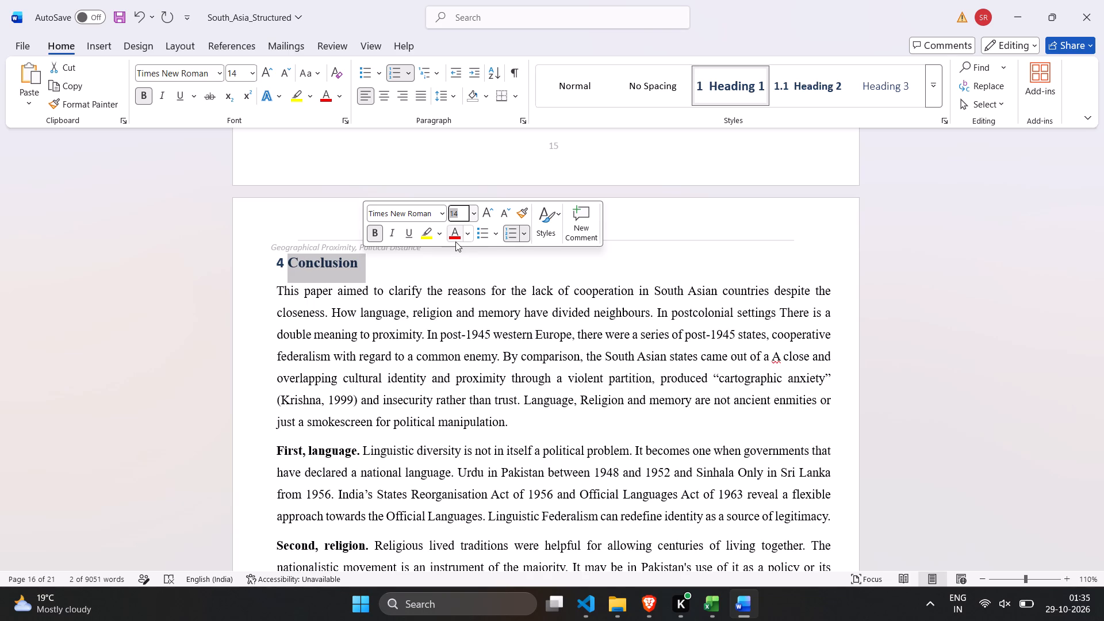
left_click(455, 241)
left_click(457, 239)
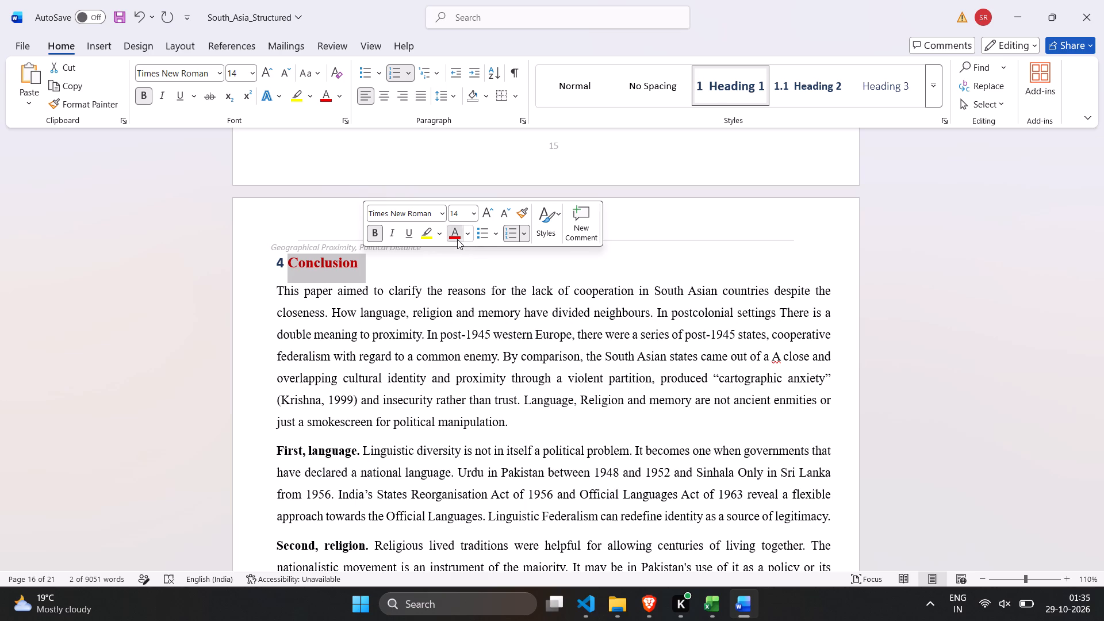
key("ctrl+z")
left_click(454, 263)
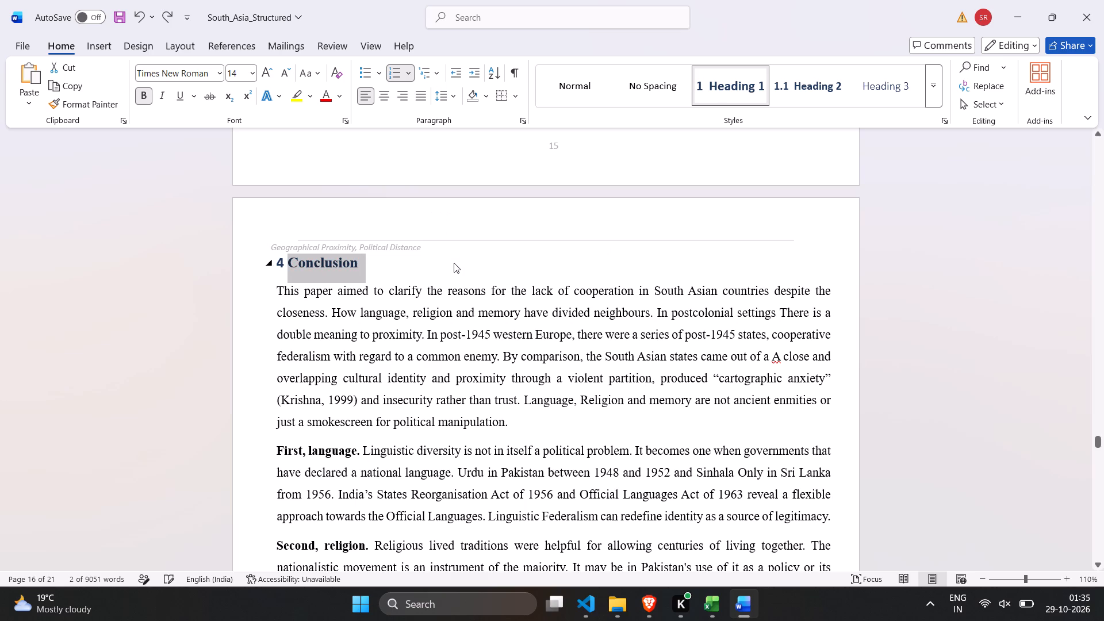
Set the font size of the "Bibliography" heading to 14.
scroll(454, 263, "up", 4)
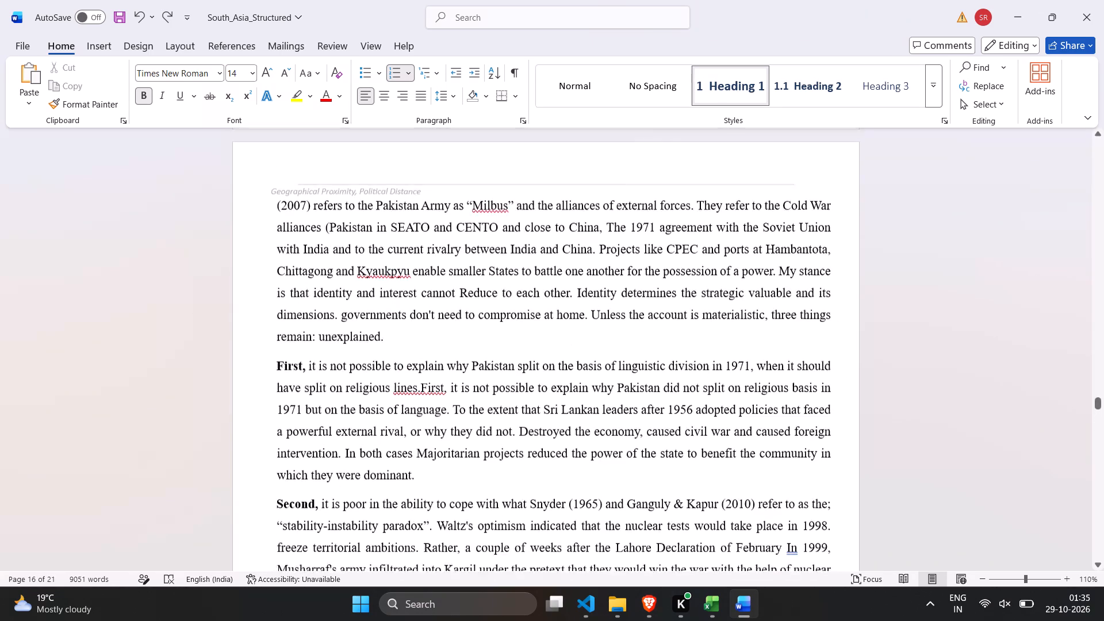
scroll(454, 263, "down", 6)
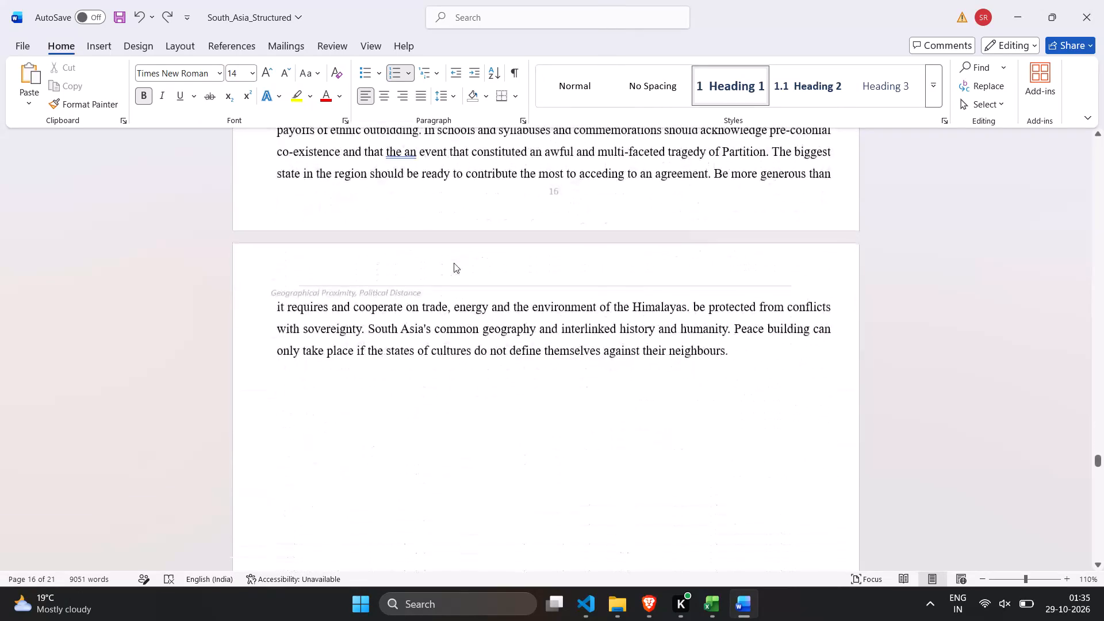
scroll(454, 263, "down", 2)
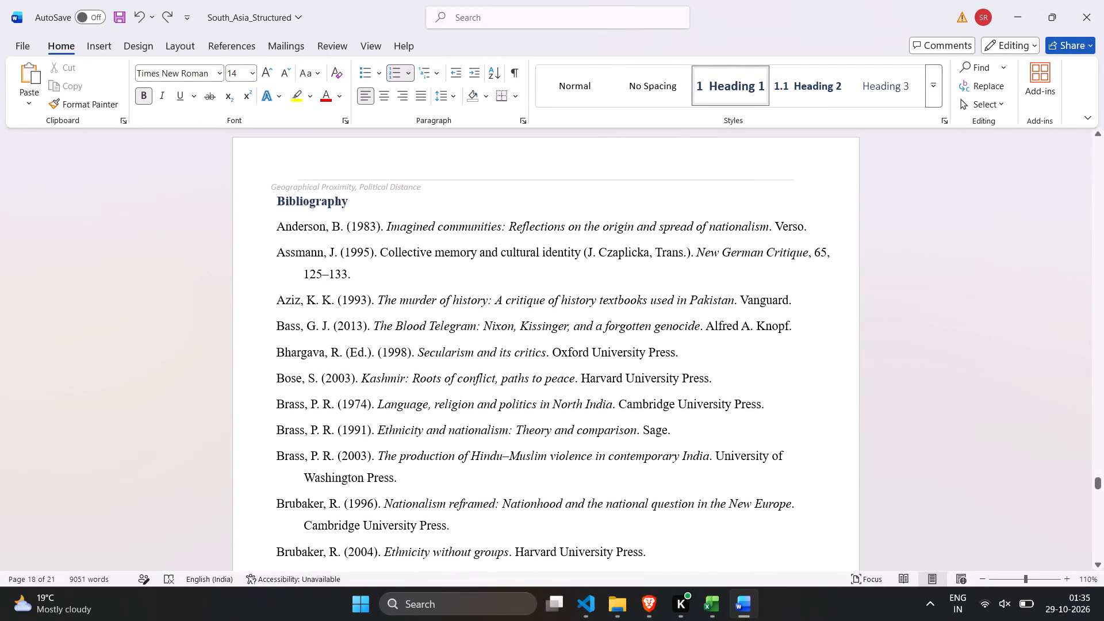
left_click_drag(367, 203, 262, 206)
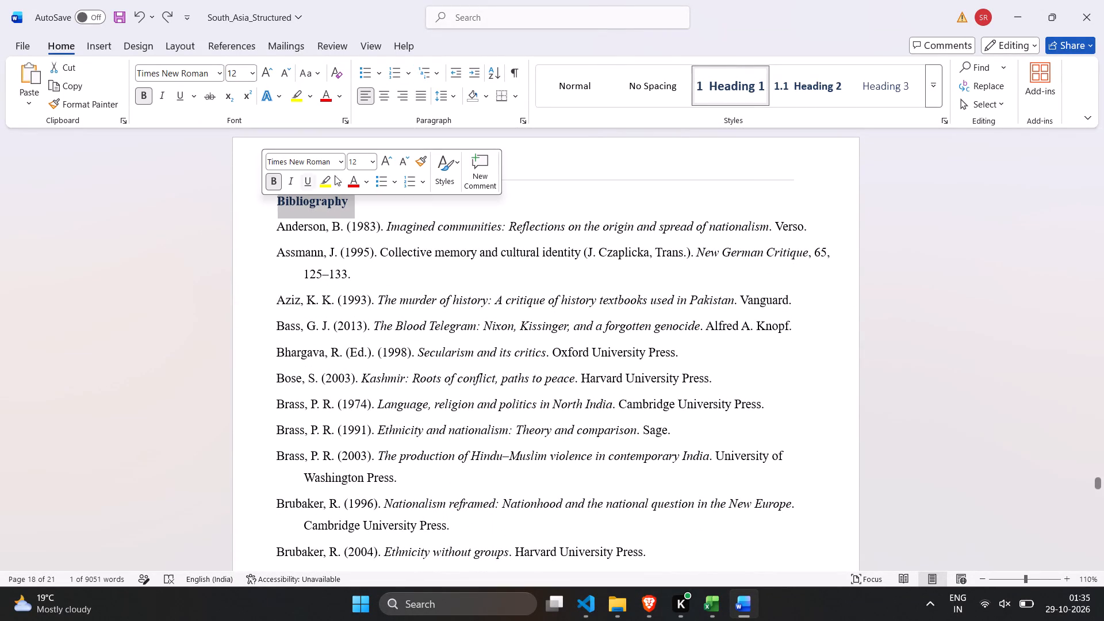
left_click(361, 161)
type("14")
left_click(415, 317)
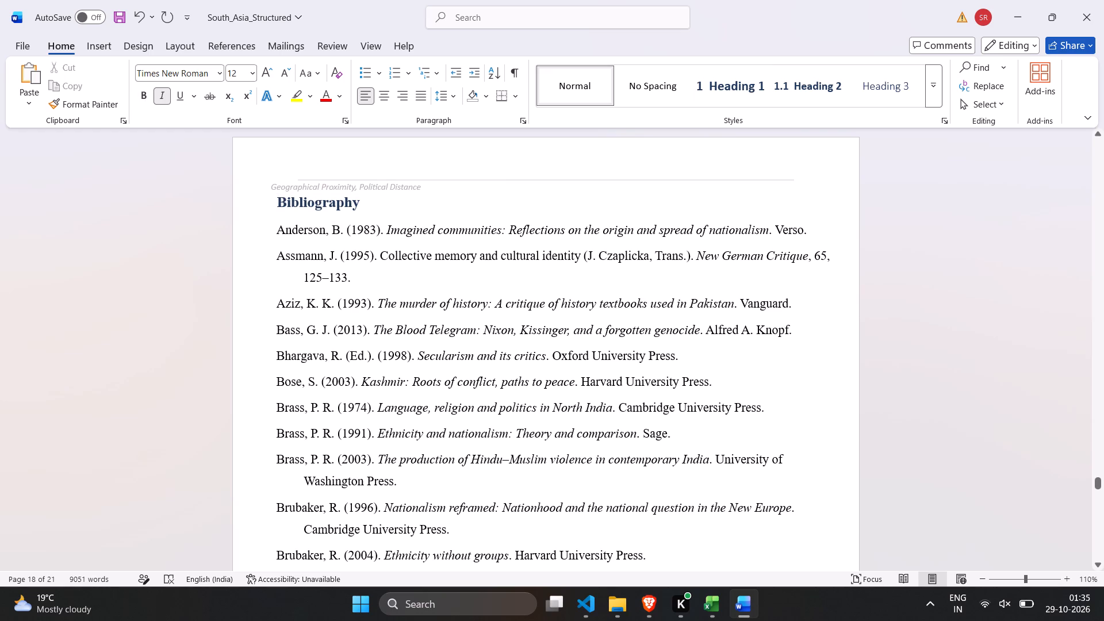
Select all the bibliography entries and set the citation style to APA7 Seventh Edition.
left_click_drag(270, 232, 501, 591)
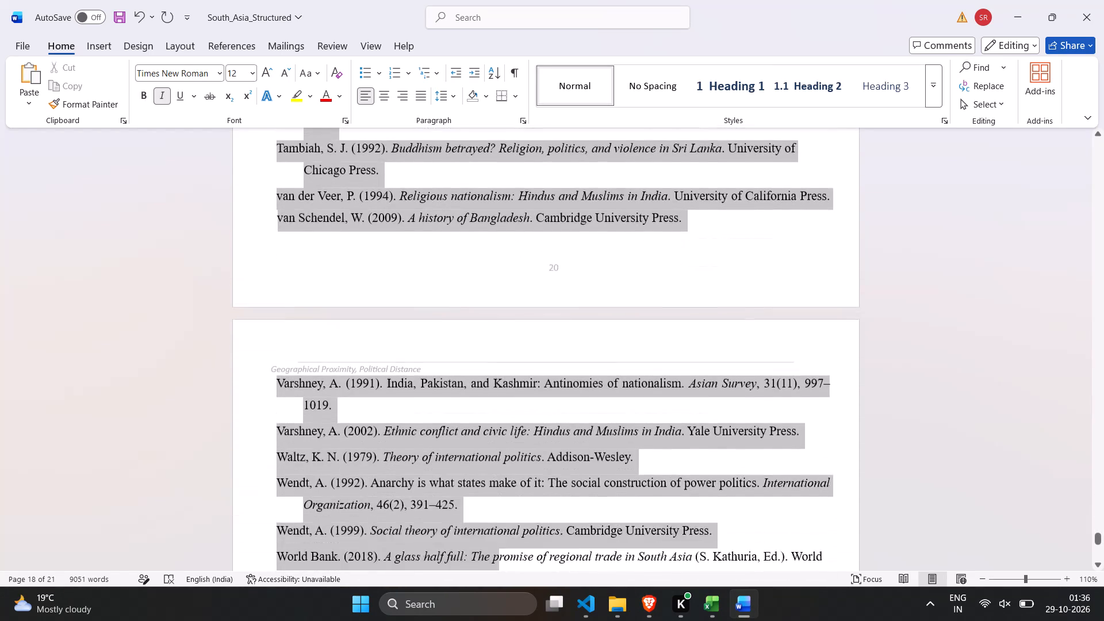
left_click_drag(501, 591, 644, 154)
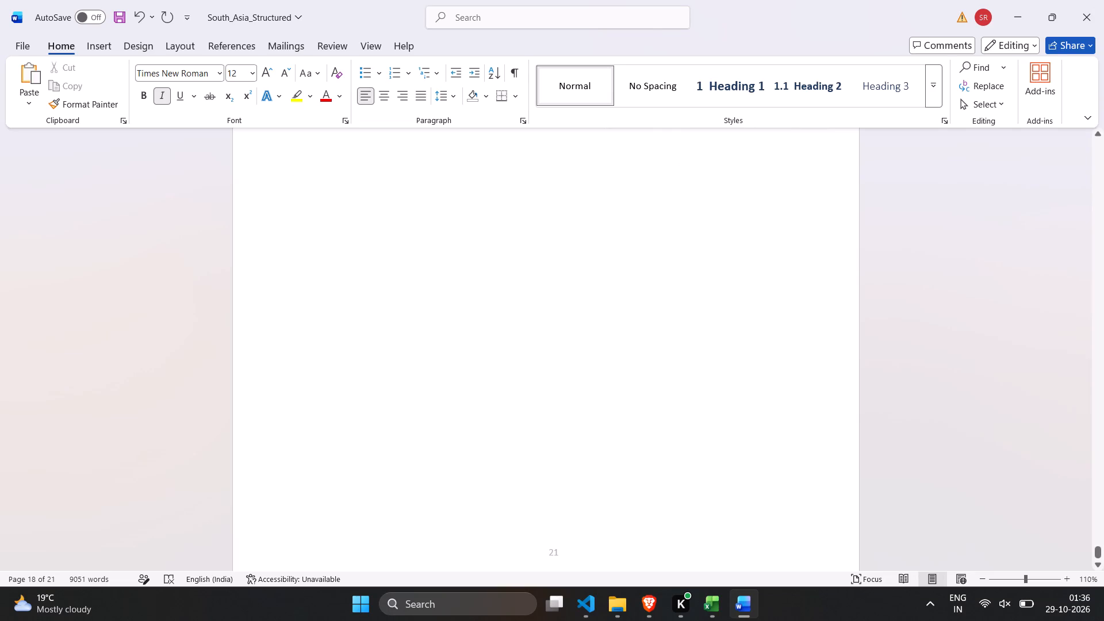
left_click_drag(644, 154, 837, 213)
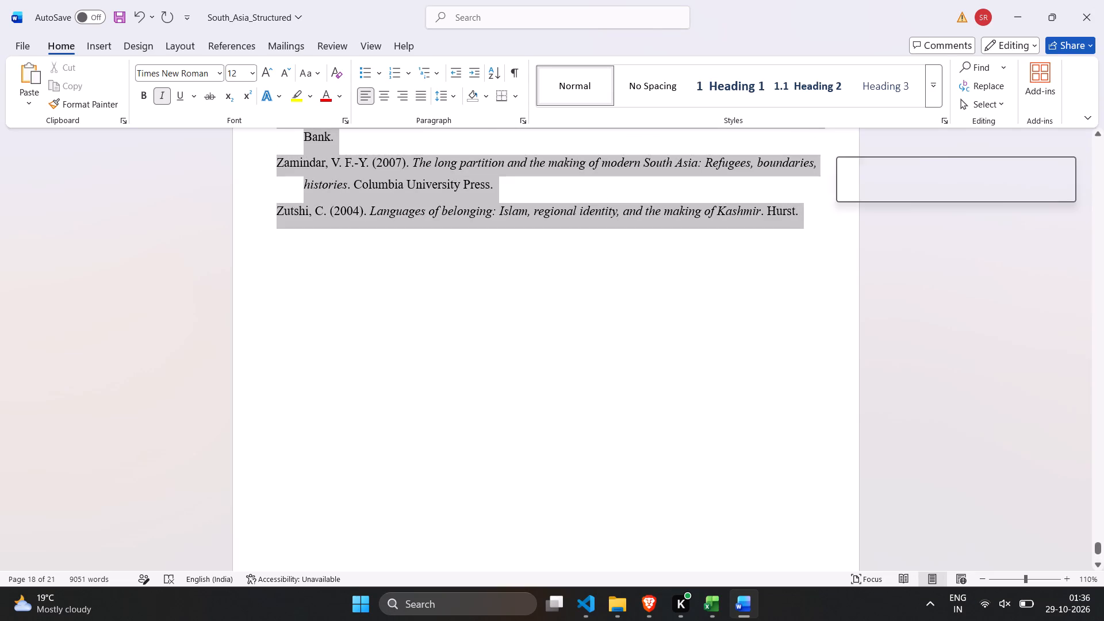
left_click(226, 43)
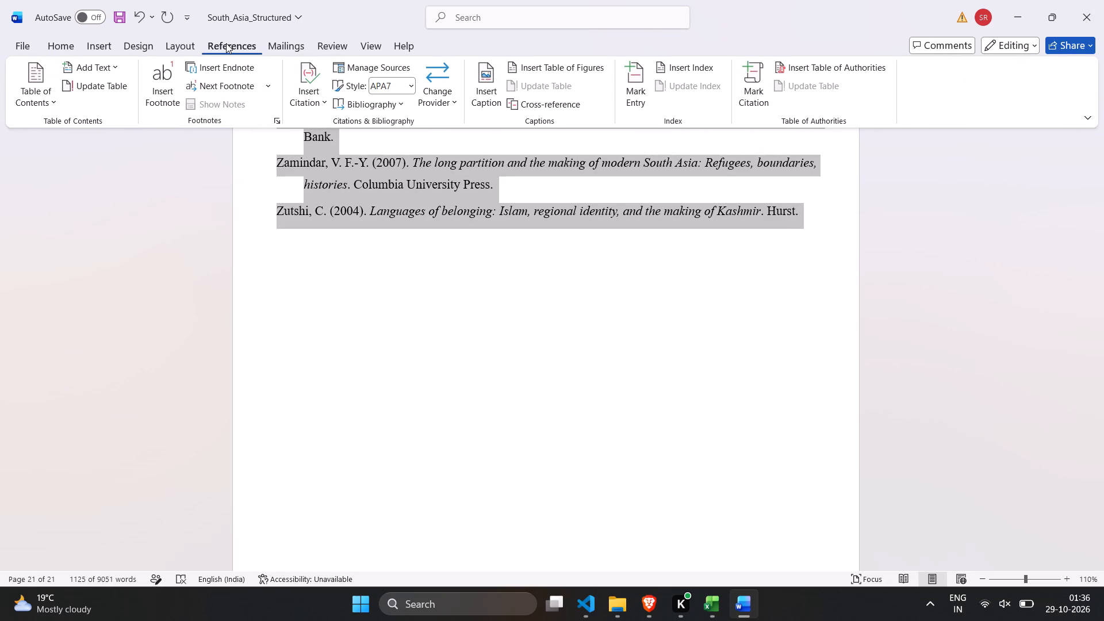
left_click(410, 80)
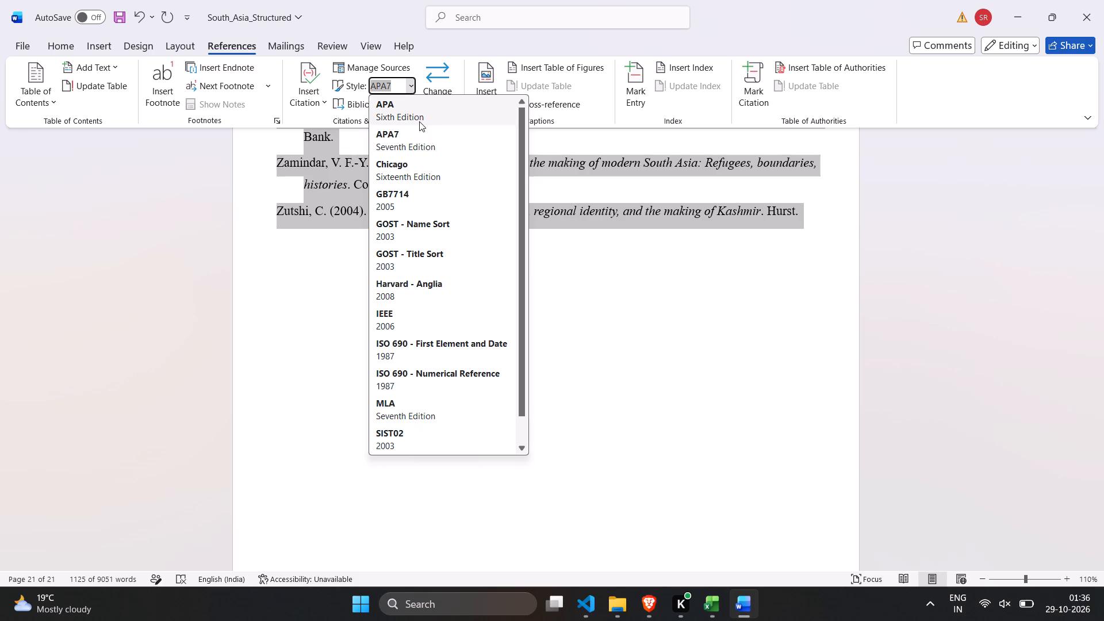
left_click(407, 139)
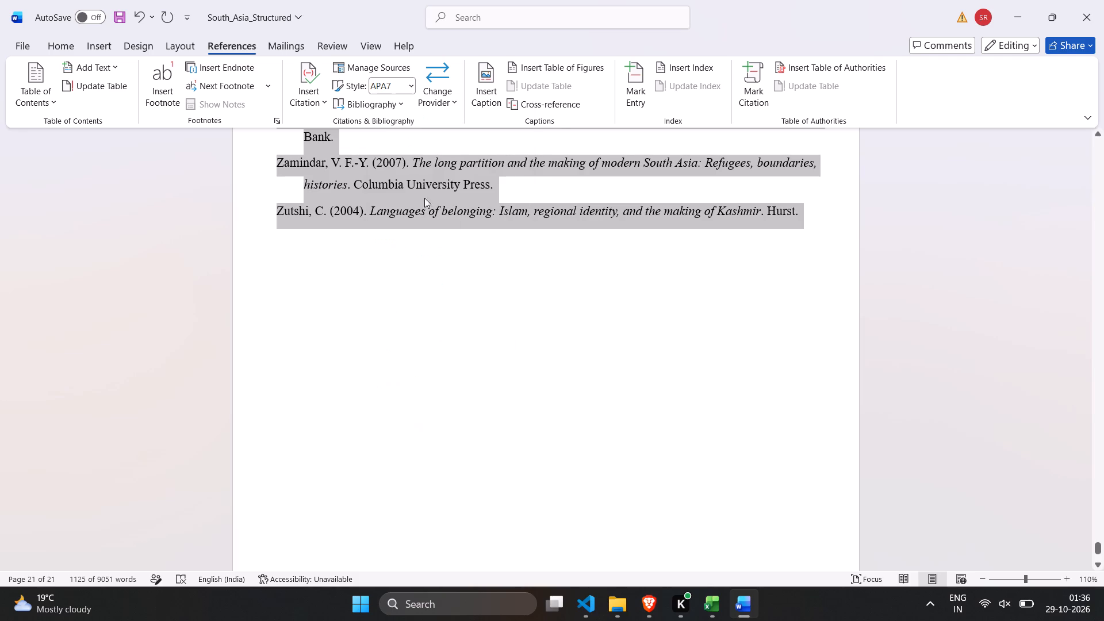
left_click(427, 210)
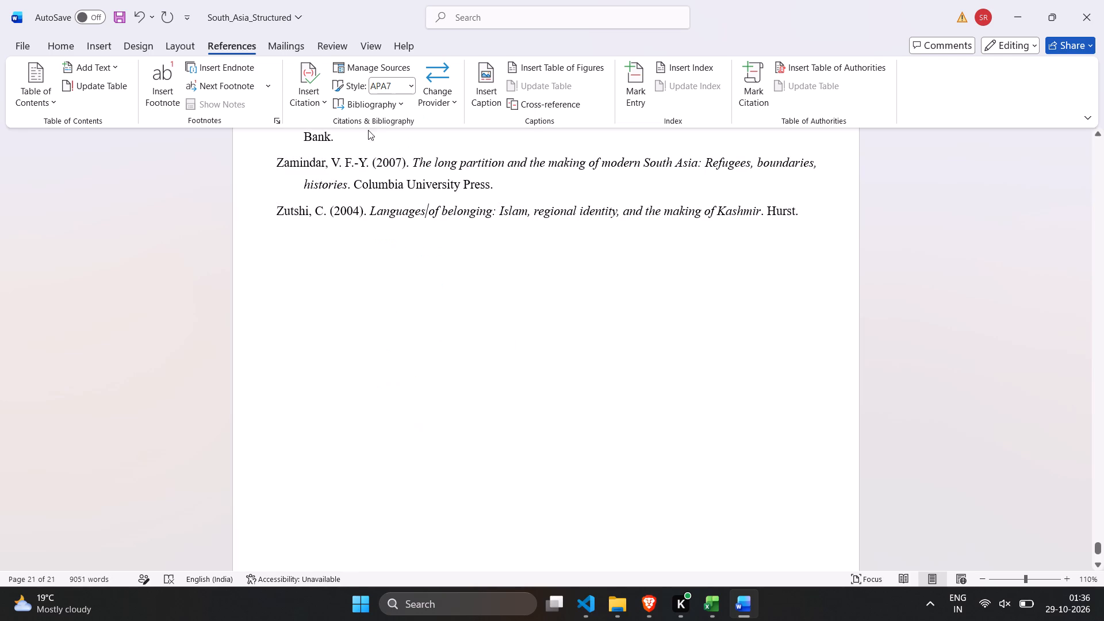
Look through the bibliography entries and the built-in bibliography layouts to check the reference formatting.
scroll(411, 182, "up", 2)
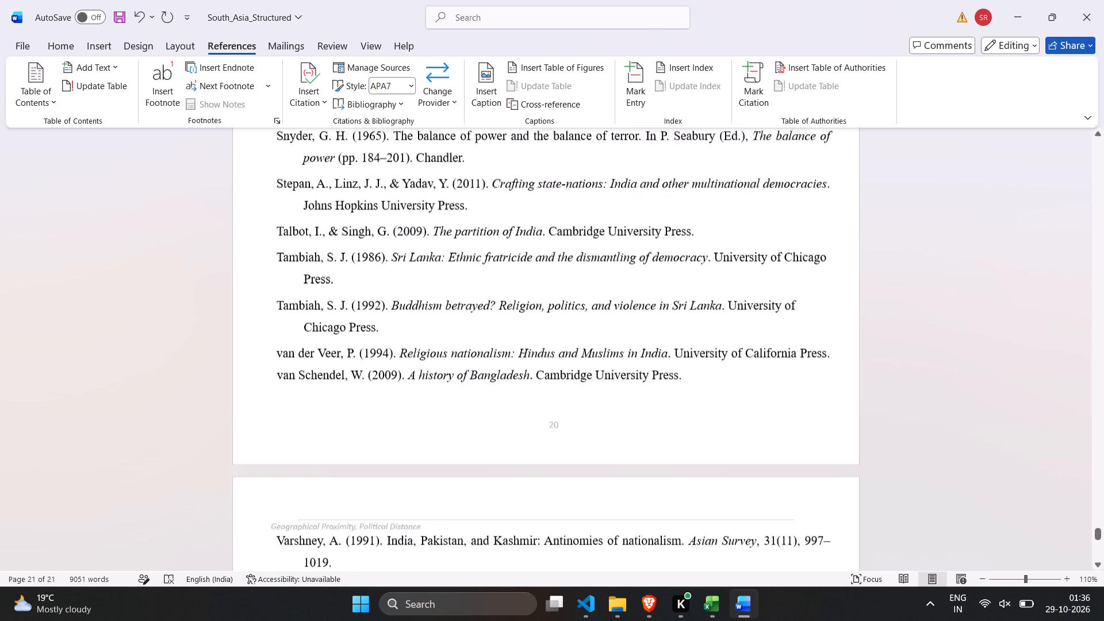
scroll(411, 182, "up", 2)
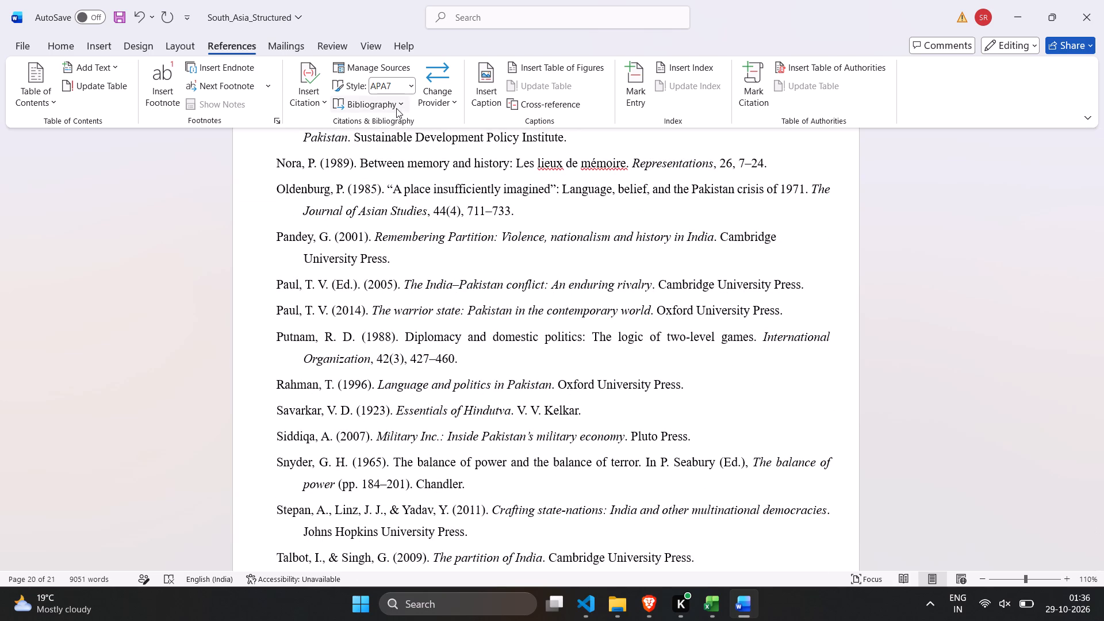
left_click(396, 108)
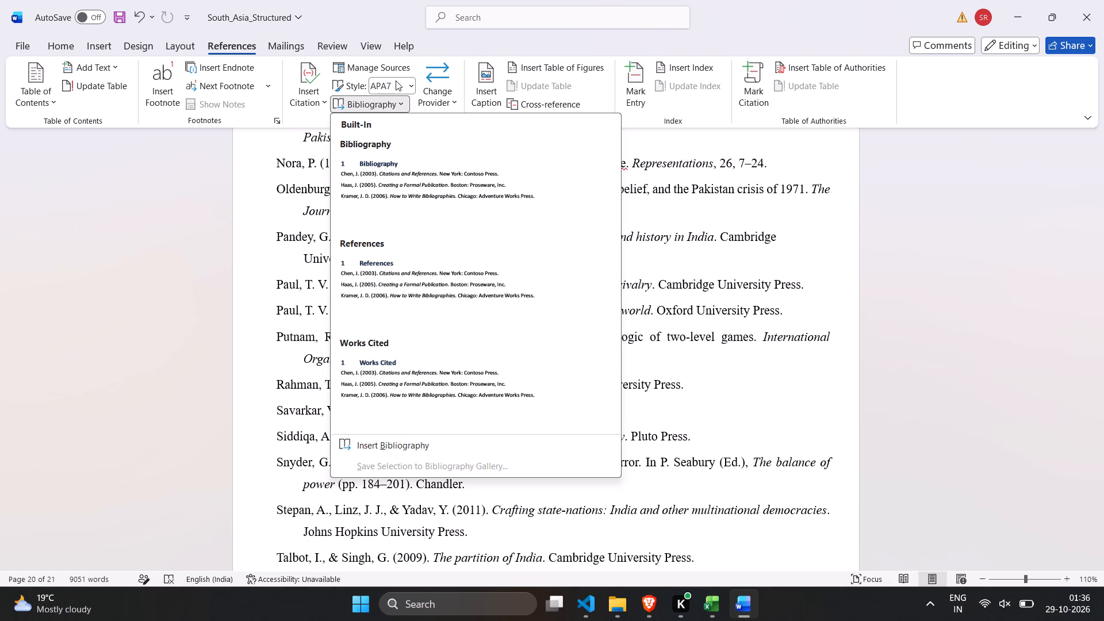
left_click(314, 242)
scroll(314, 242, "up", 4)
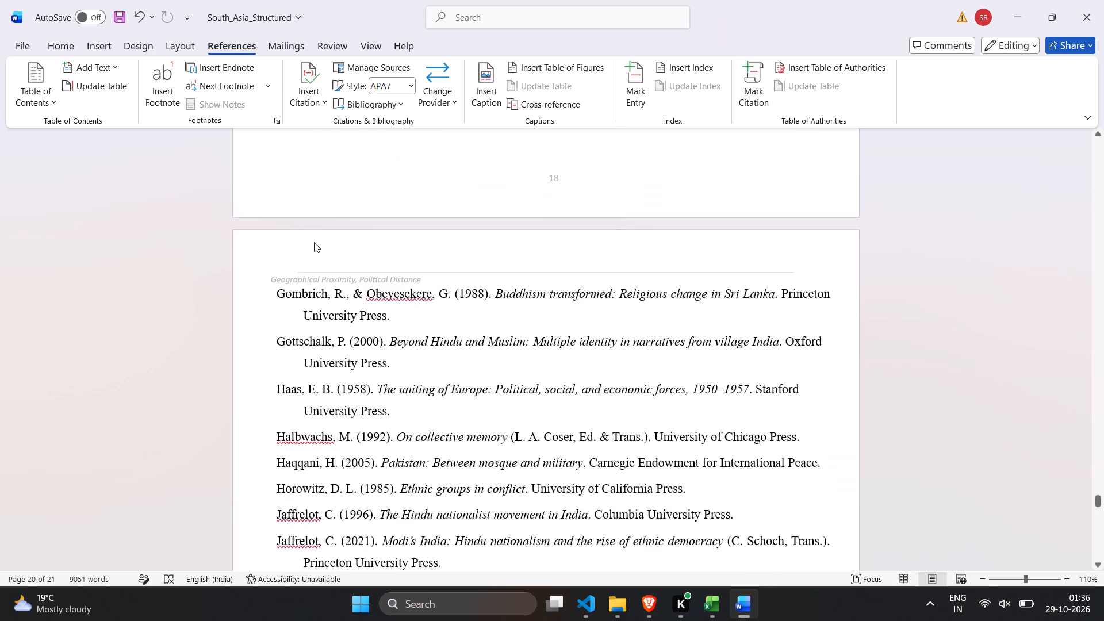
scroll(314, 242, "up", 2)
right_click(314, 242)
scroll(314, 242, "down", 2)
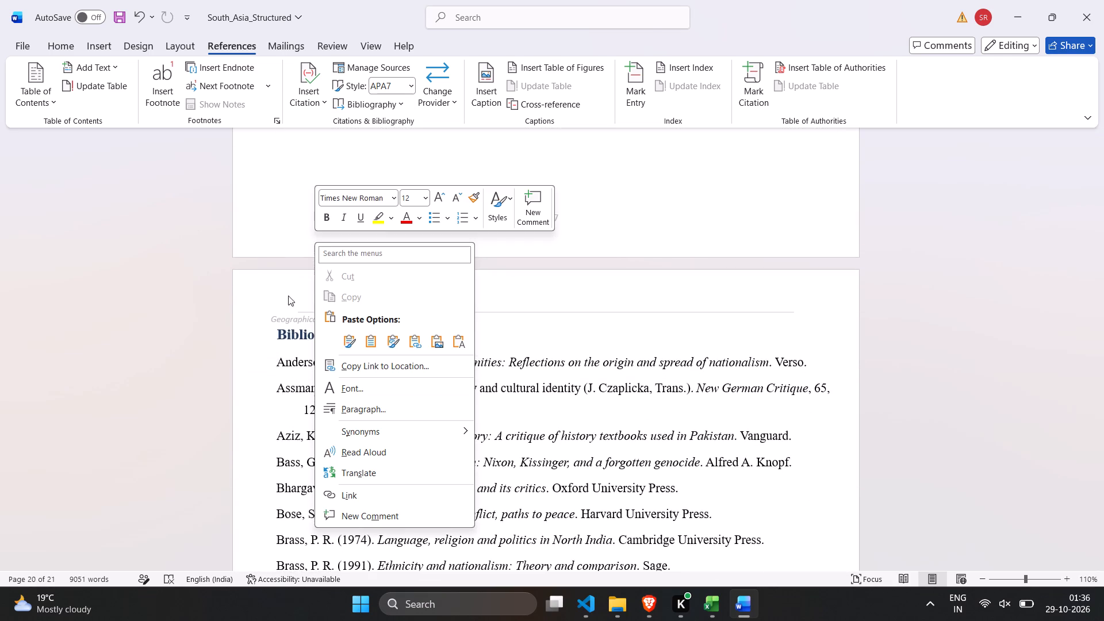
left_click(283, 301)
scroll(283, 301, "down", 3)
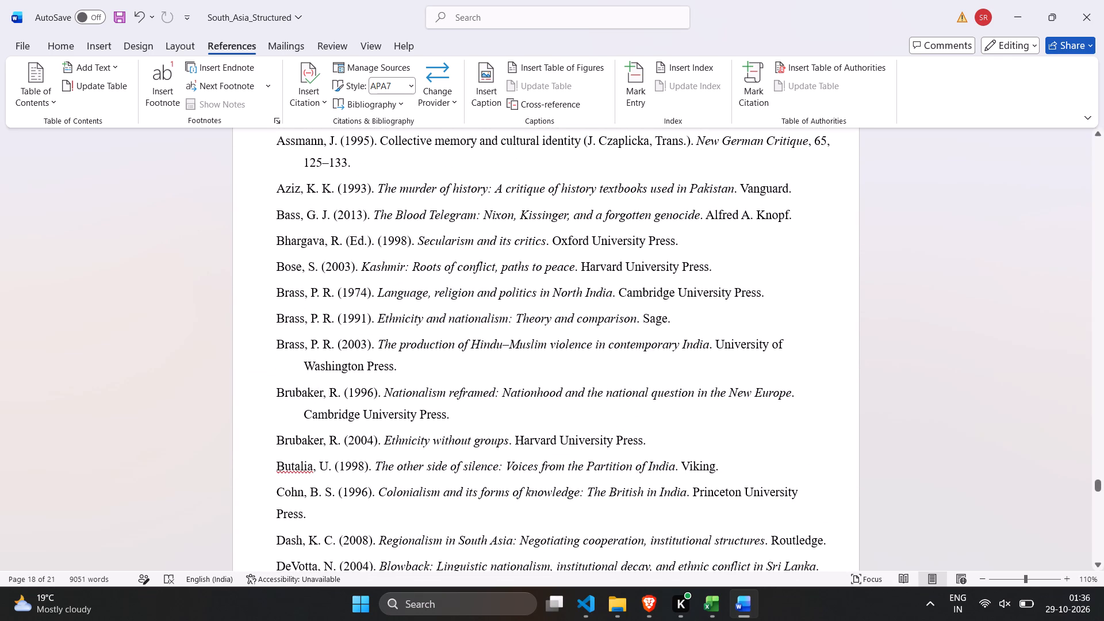
left_click(302, 286)
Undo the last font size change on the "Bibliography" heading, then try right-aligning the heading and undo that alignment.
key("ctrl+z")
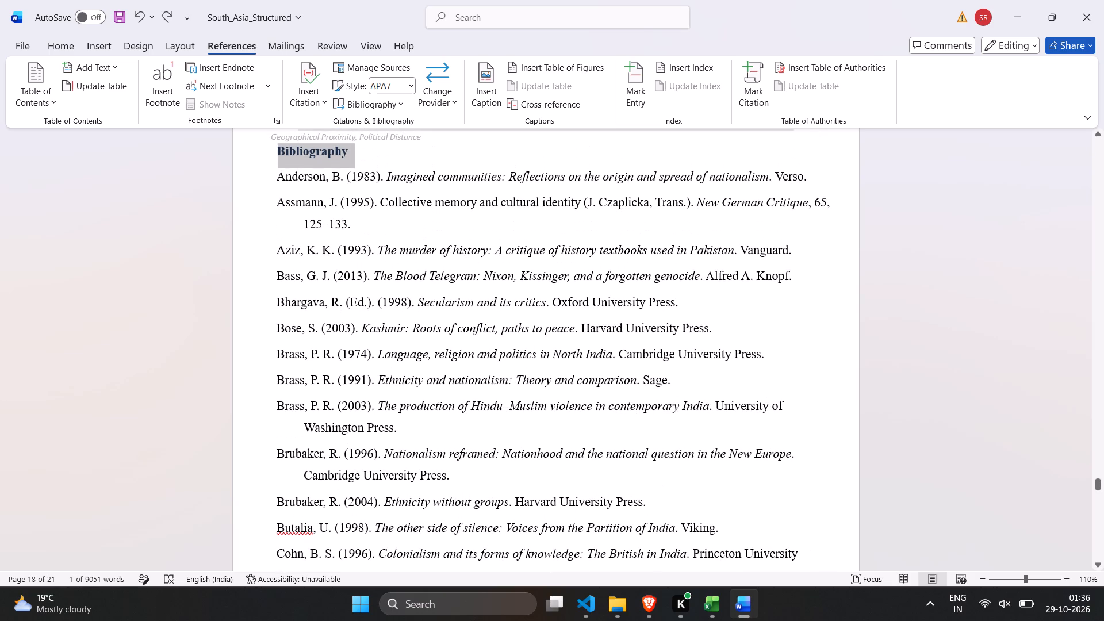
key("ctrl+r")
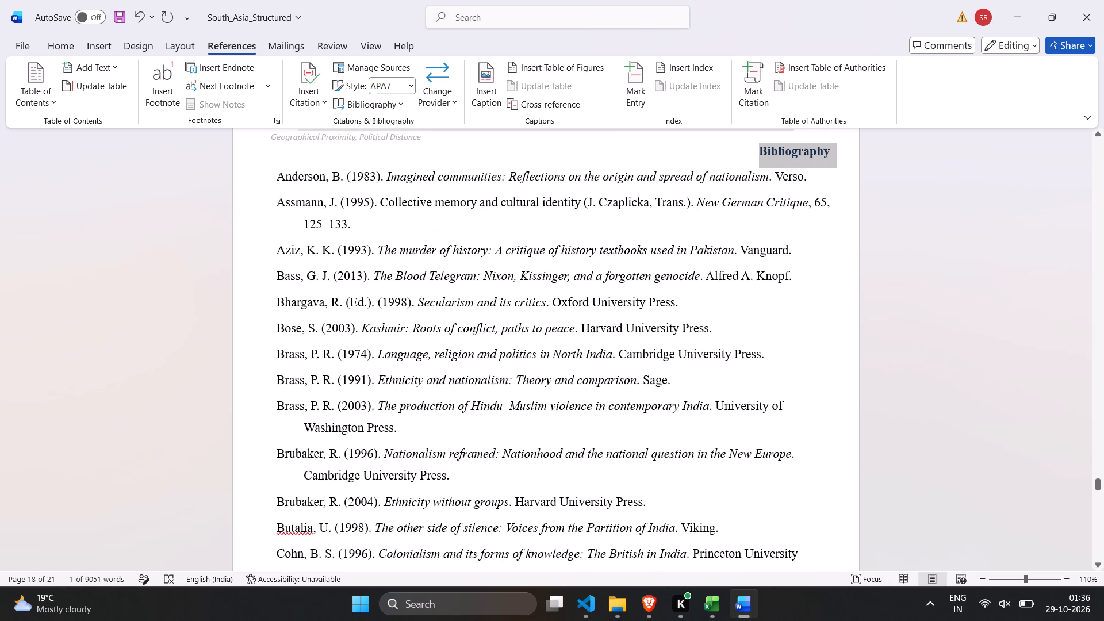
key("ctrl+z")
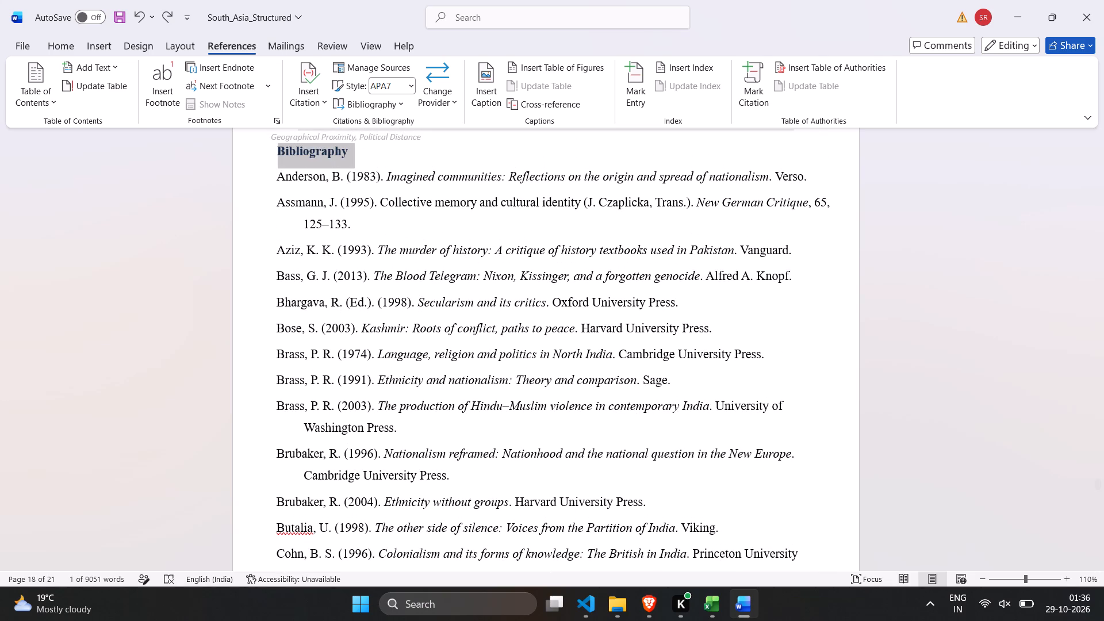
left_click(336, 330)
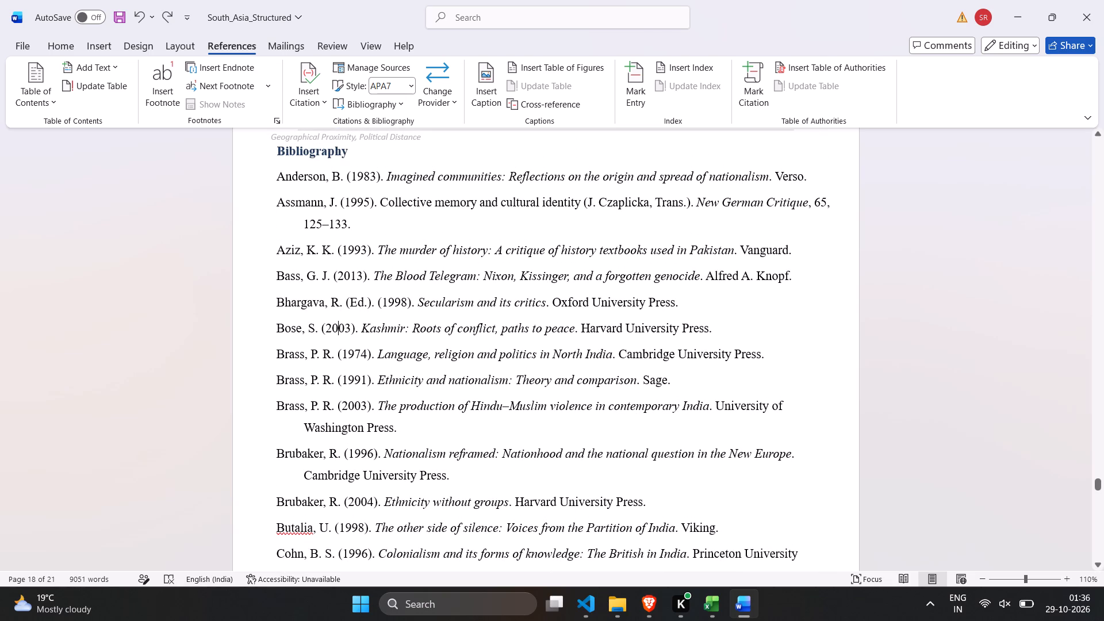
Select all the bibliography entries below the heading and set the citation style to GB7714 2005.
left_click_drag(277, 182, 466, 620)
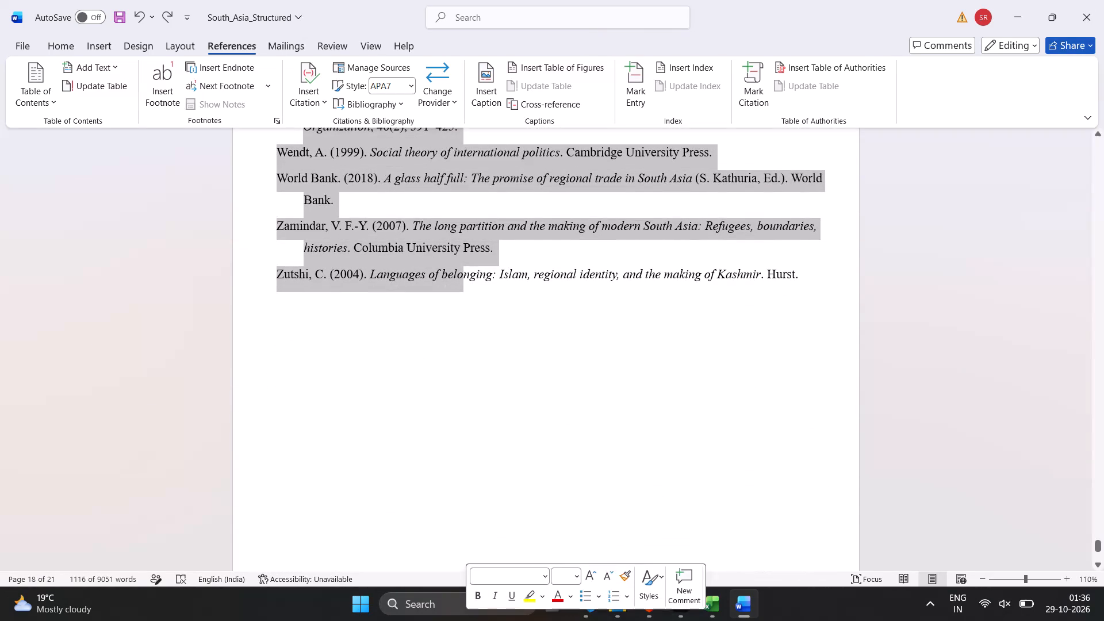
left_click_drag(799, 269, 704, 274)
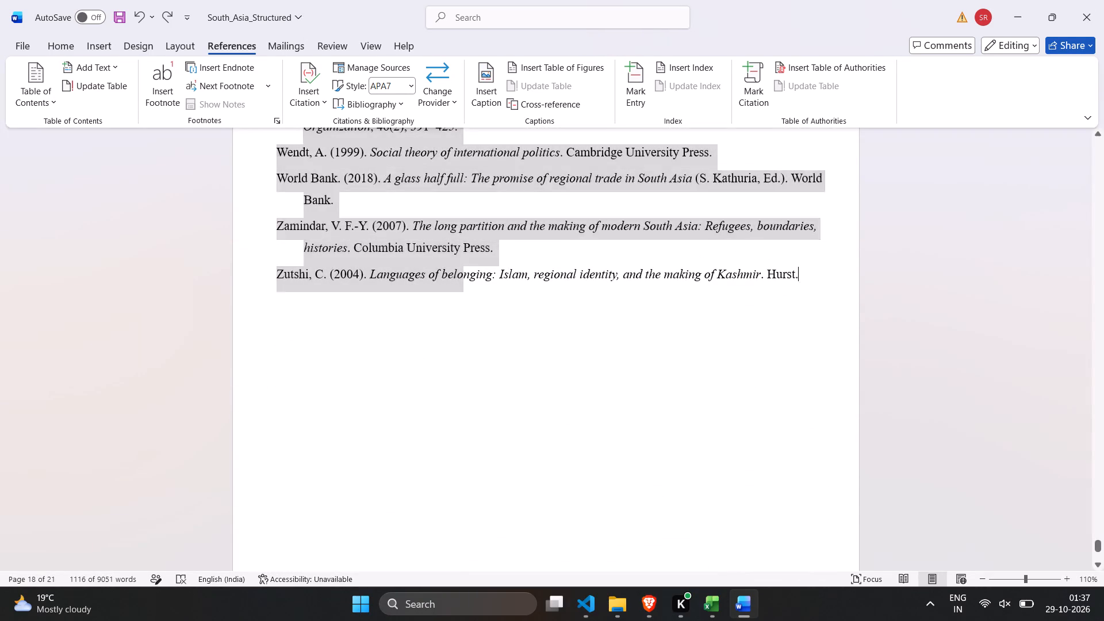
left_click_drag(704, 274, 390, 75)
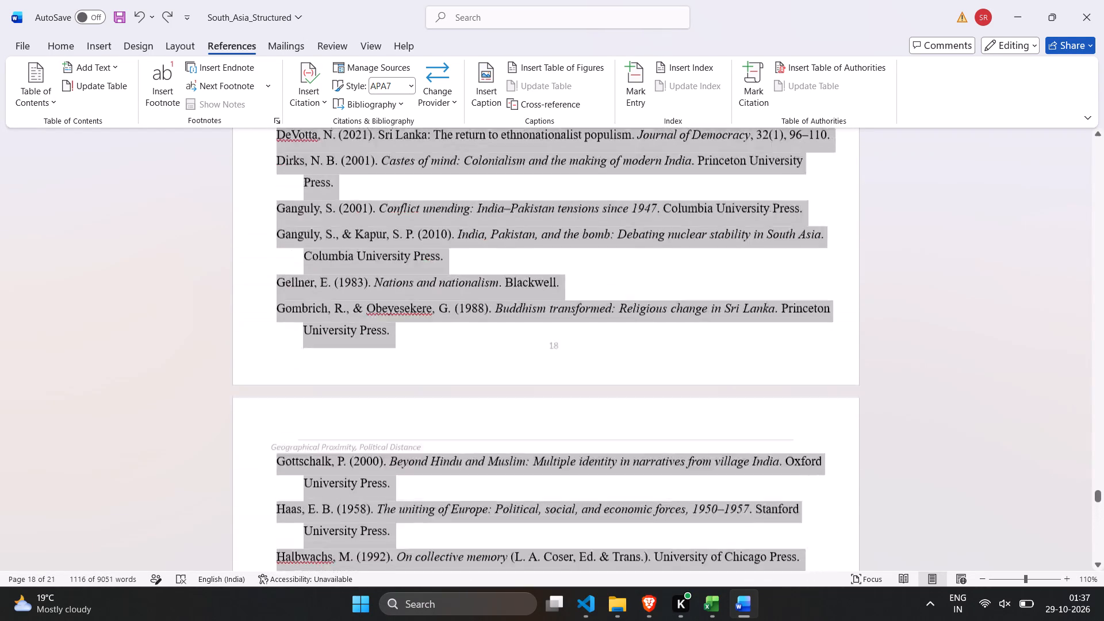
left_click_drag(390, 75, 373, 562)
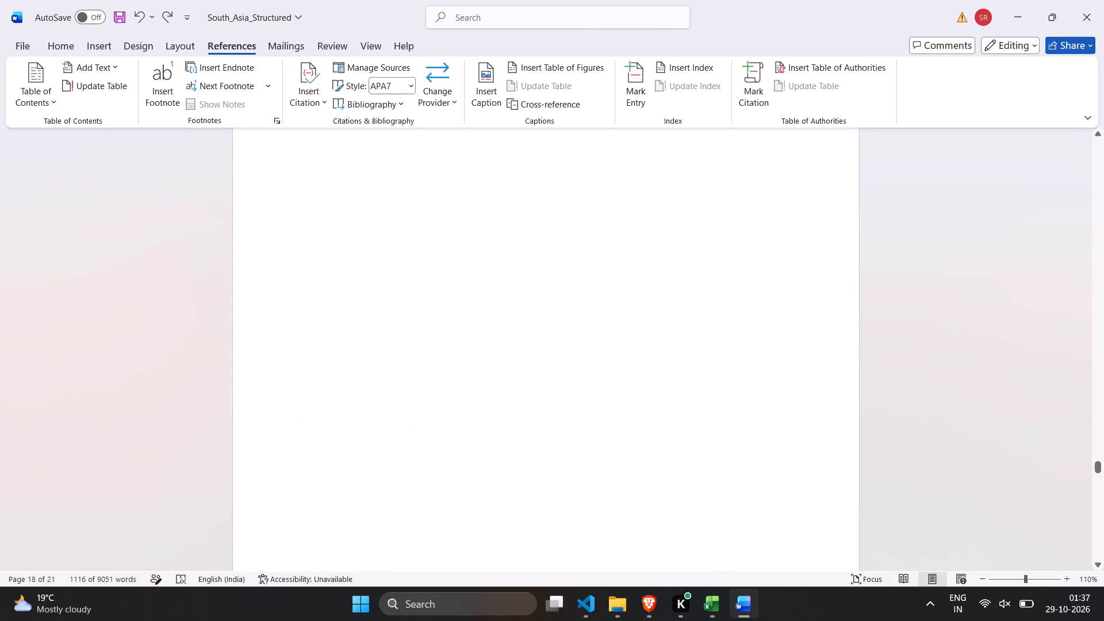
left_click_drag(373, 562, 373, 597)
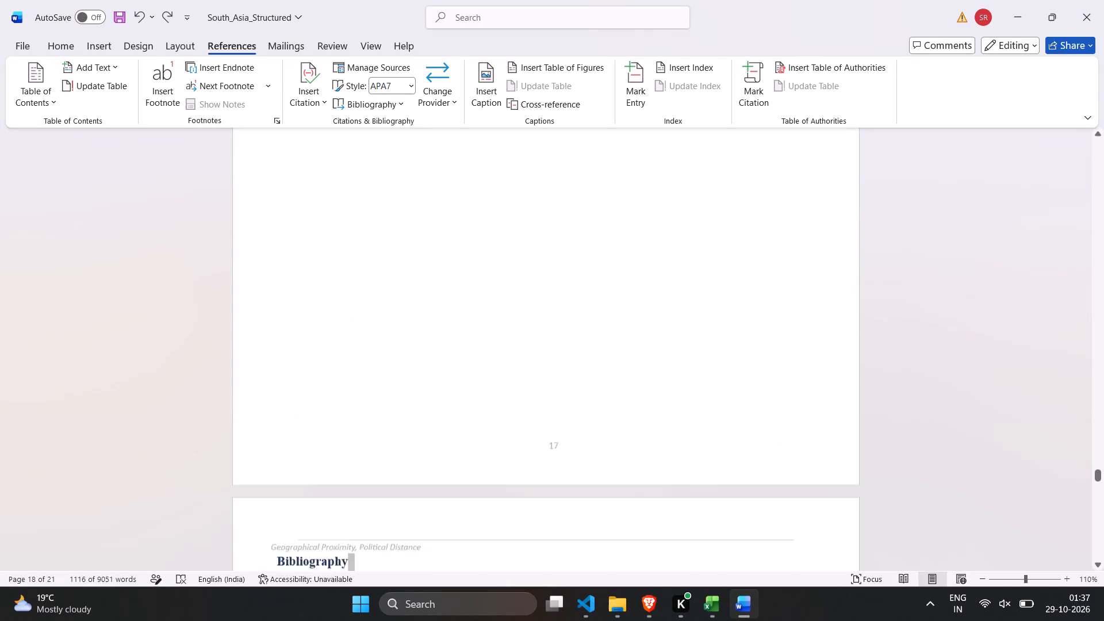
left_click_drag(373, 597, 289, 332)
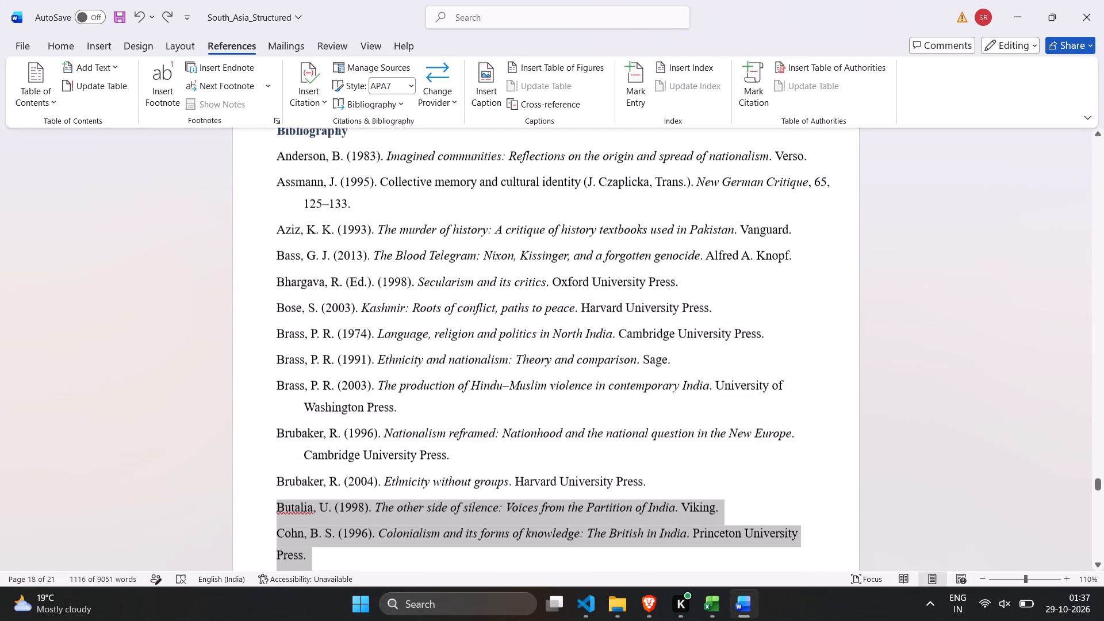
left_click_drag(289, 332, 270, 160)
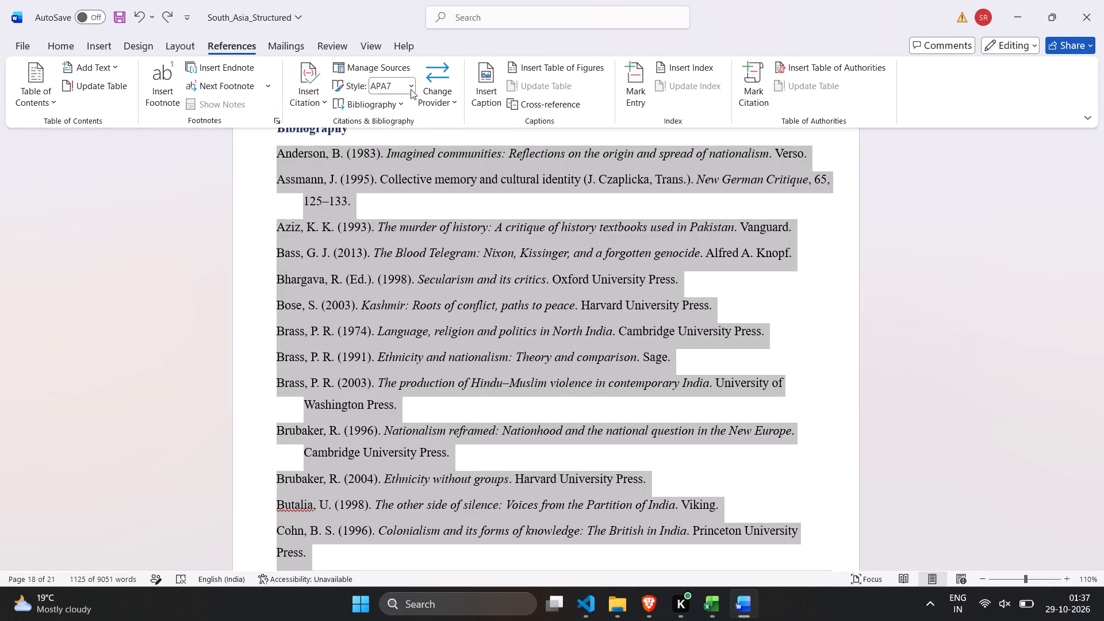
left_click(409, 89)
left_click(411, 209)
Set the citation style for the selected bibliography entries to APA7 Seventh Edition.
left_click(408, 85)
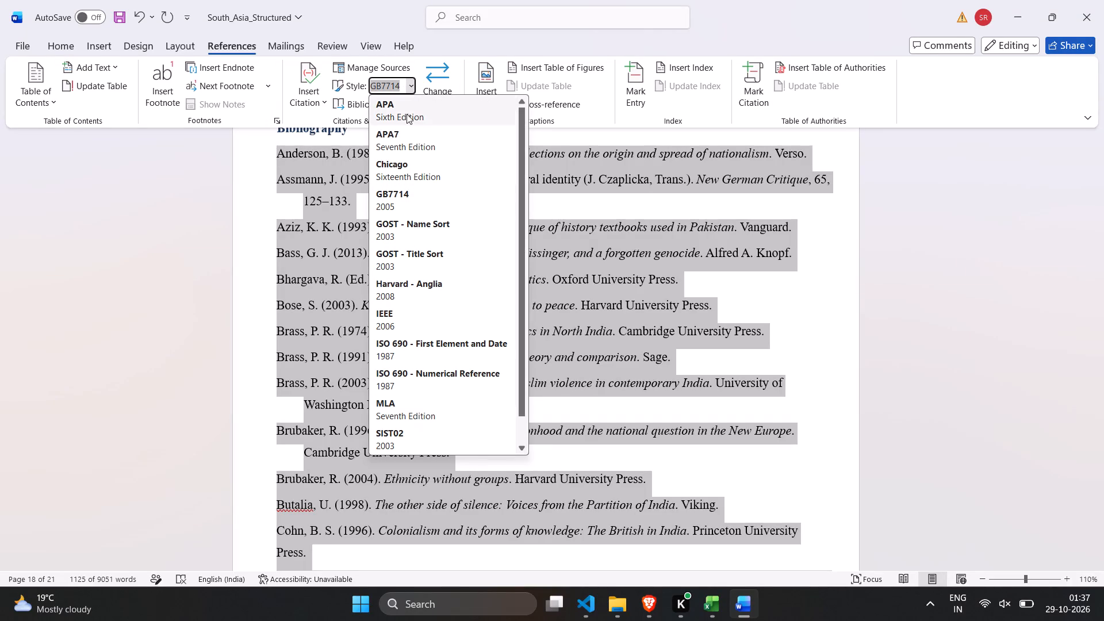
left_click(404, 141)
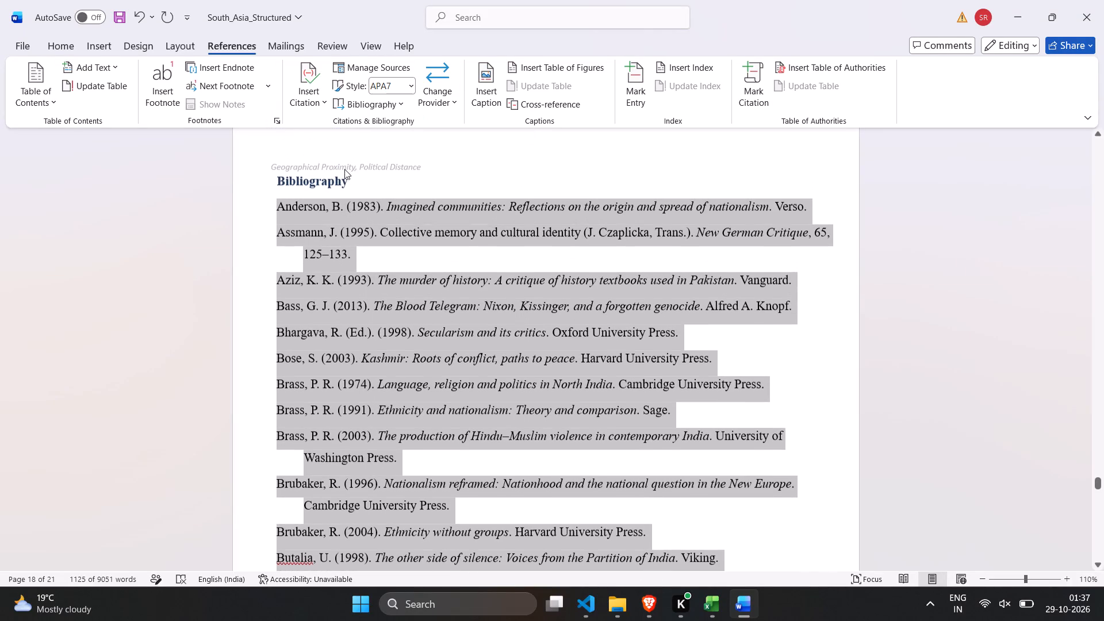
Set the font size of the "Bibliography" heading to 14.
left_click(351, 182)
left_click_drag(351, 182, 289, 187)
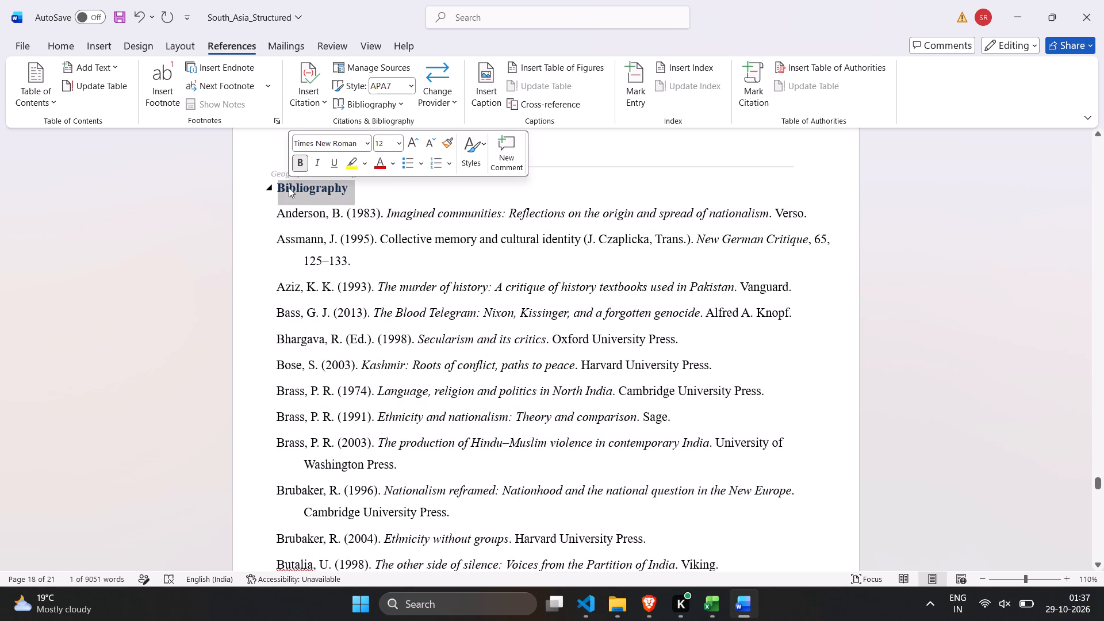
left_click(385, 144)
type("14")
key("Return")
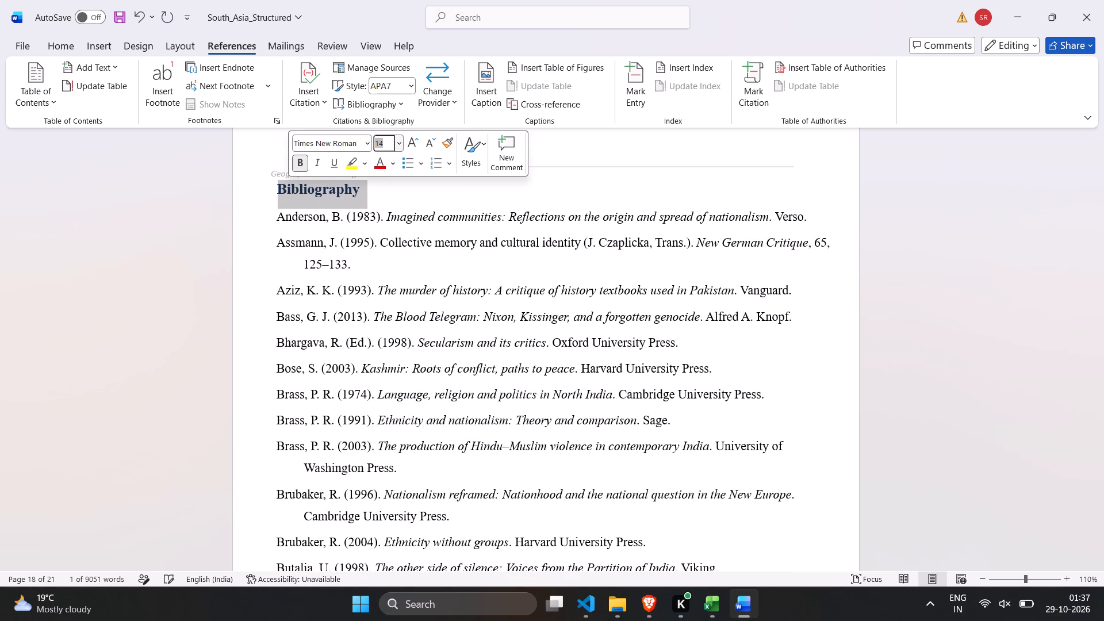
left_click(387, 216)
Go back to the section 4 heading "Conclusion" and select it to check its formatting.
scroll(387, 216, "down", 1)
scroll(387, 216, "up", 2)
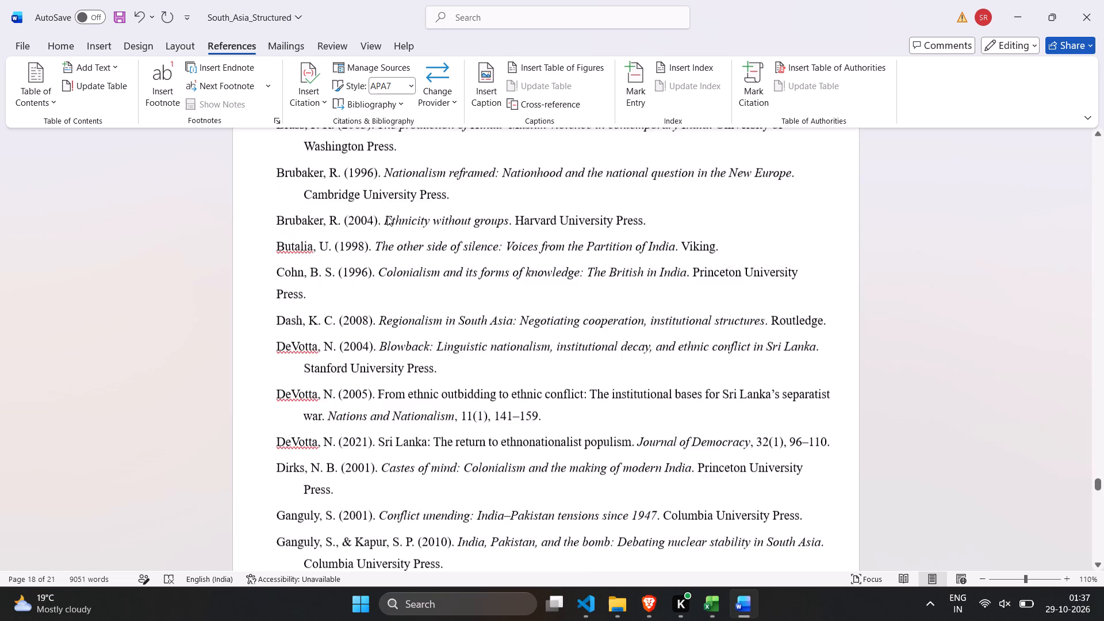
scroll(387, 216, "up", 5)
scroll(387, 216, "down", 1)
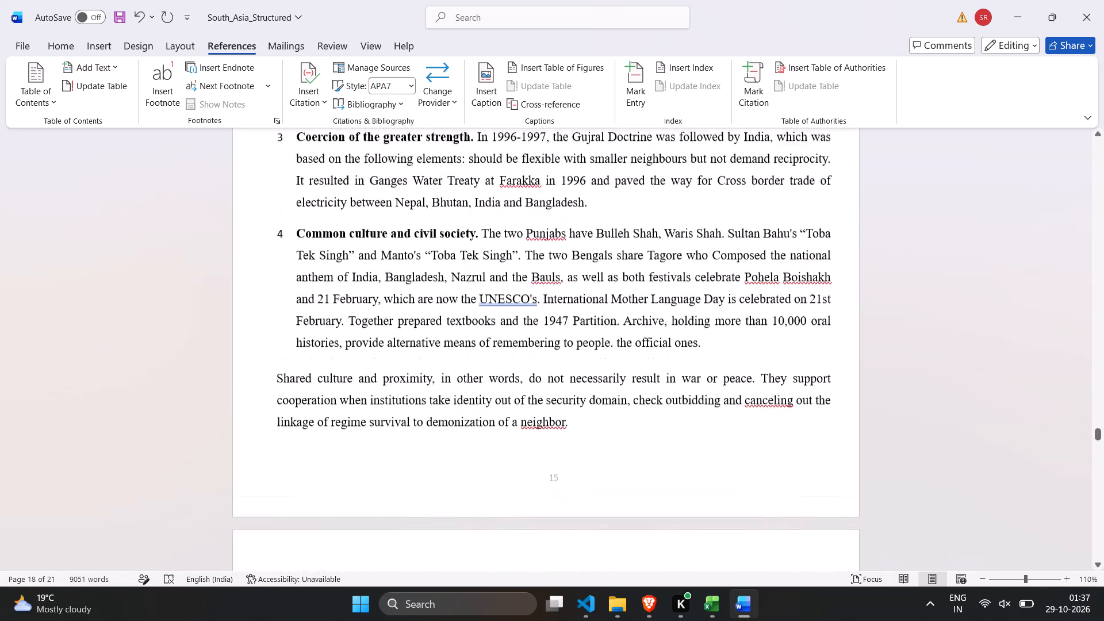
scroll(387, 216, "down", 1)
left_click(353, 283)
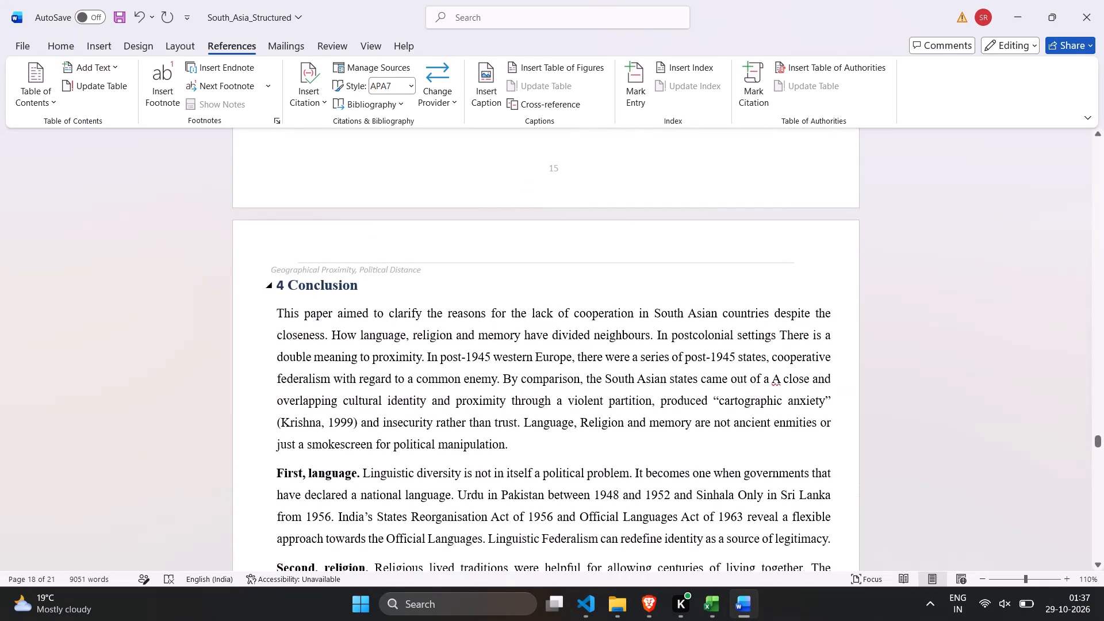
left_click_drag(351, 283, 347, 285)
left_click_drag(347, 285, 325, 286)
Replace the widely spaced automatic number of the "Religion and the Politics of Nationalism" heading with "3.2" and a single space.
scroll(325, 286, "up", 3)
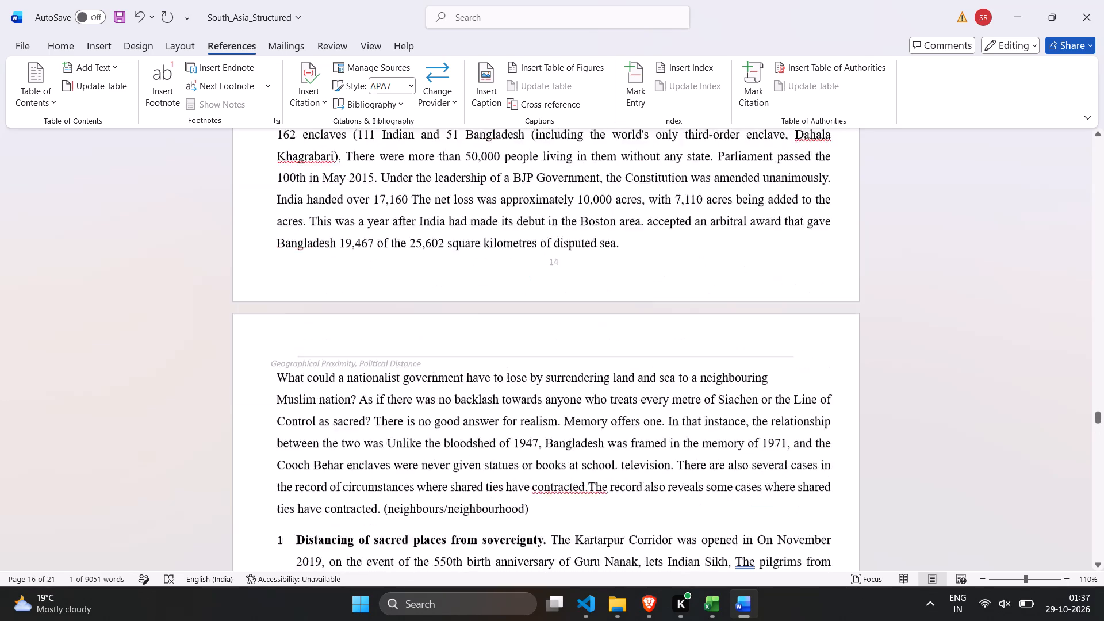
scroll(325, 286, "up", 2)
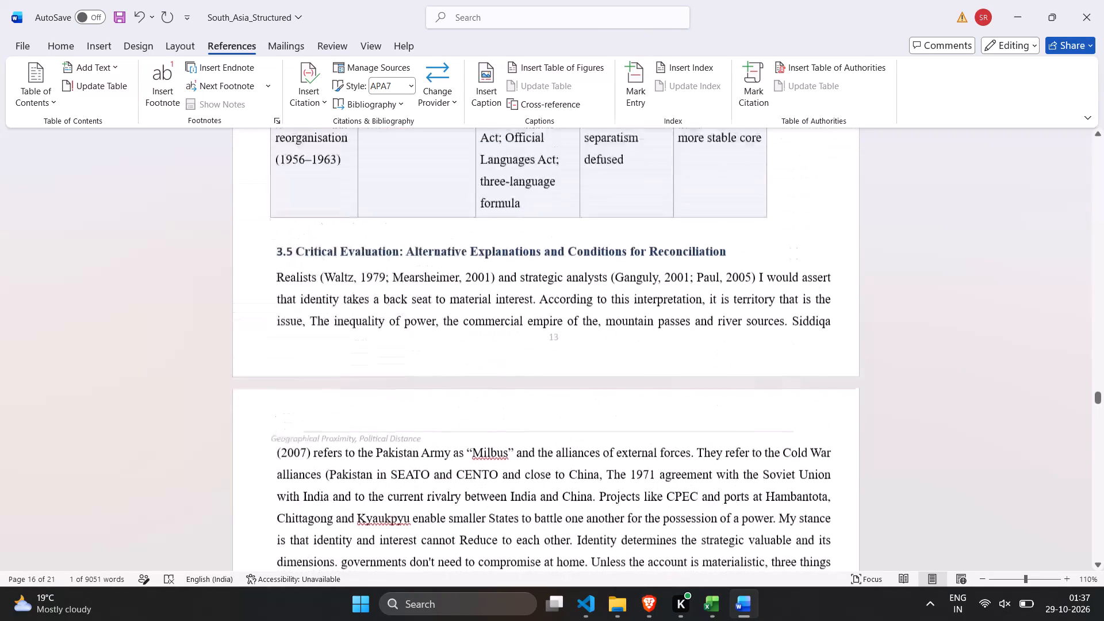
scroll(325, 286, "up", 2)
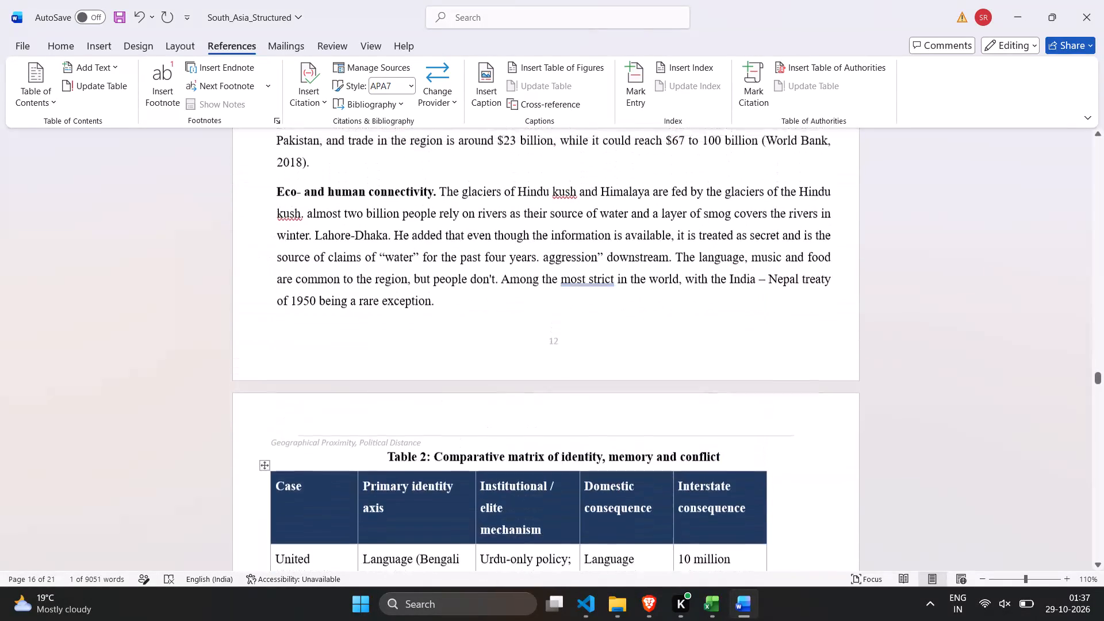
scroll(325, 286, "up", 3)
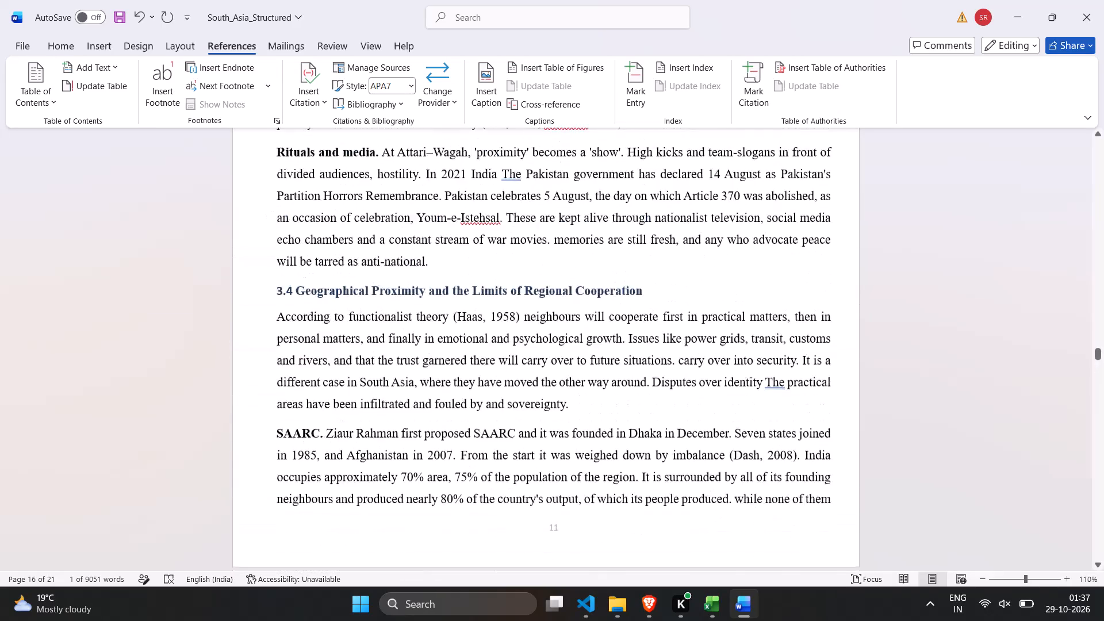
scroll(325, 286, "up", 3)
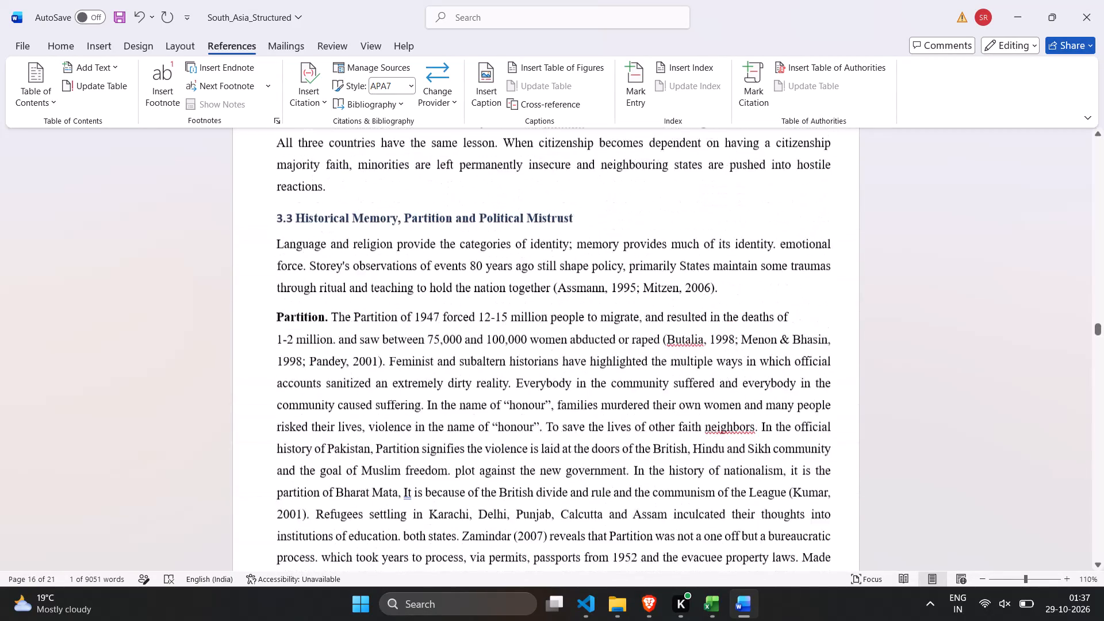
scroll(325, 286, "up", 2)
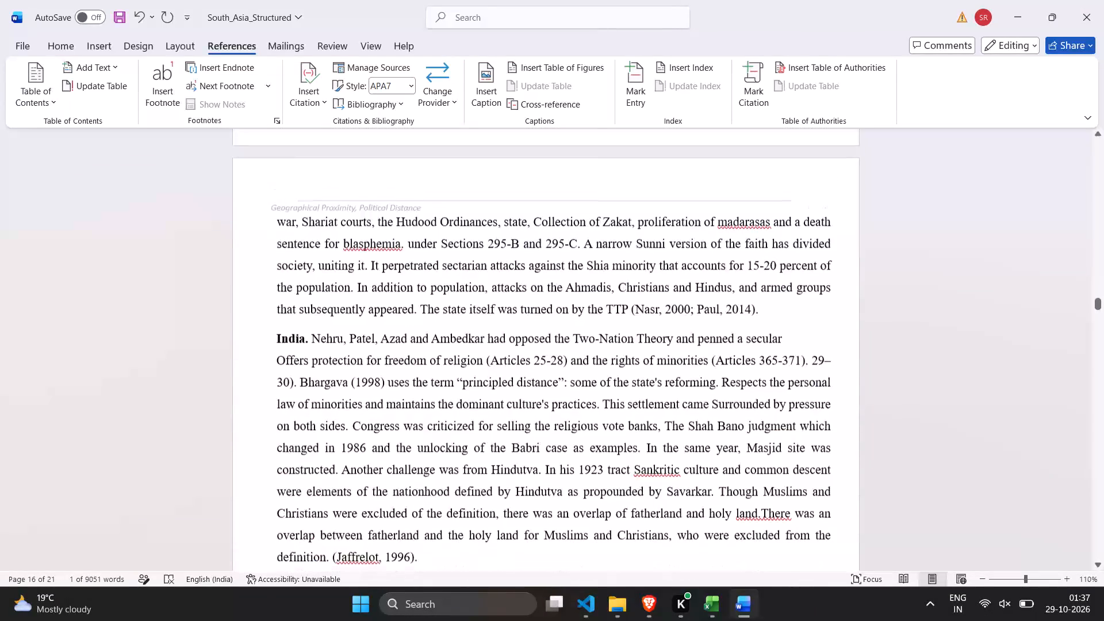
scroll(325, 286, "up", 2)
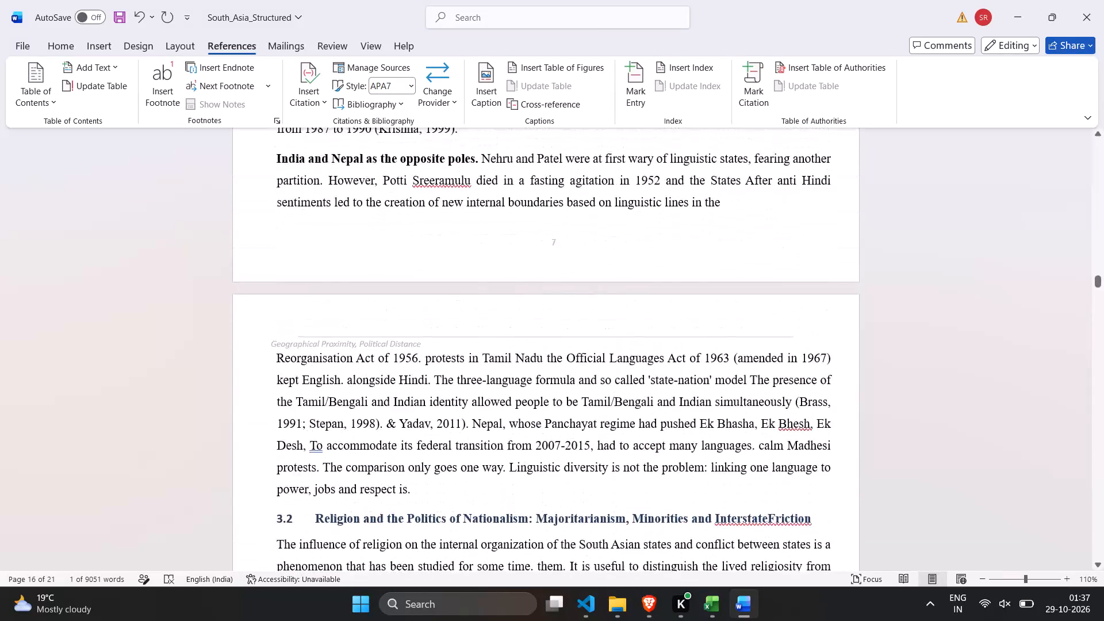
scroll(325, 286, "up", 1)
scroll(325, 286, "down", 1)
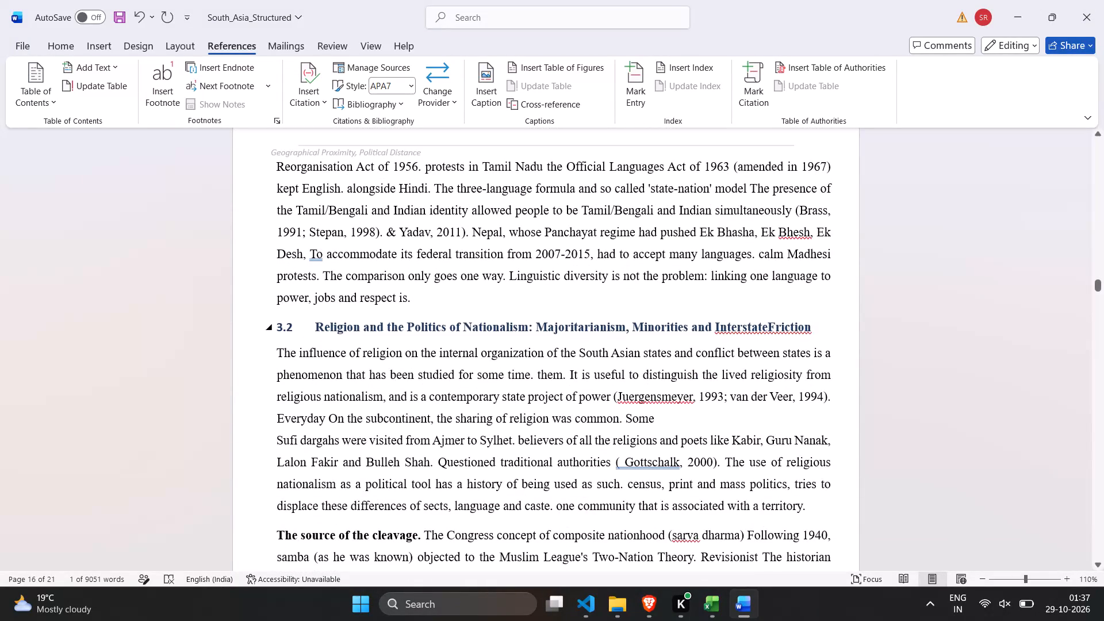
left_click(315, 324)
key("BackSpace")
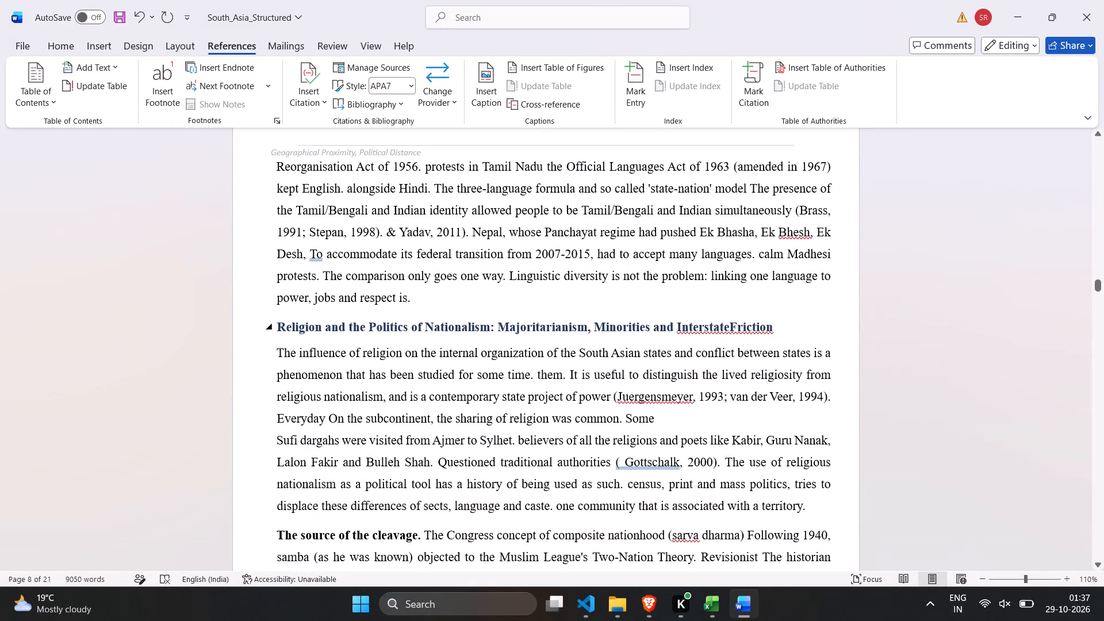
type("3.")
type("2")
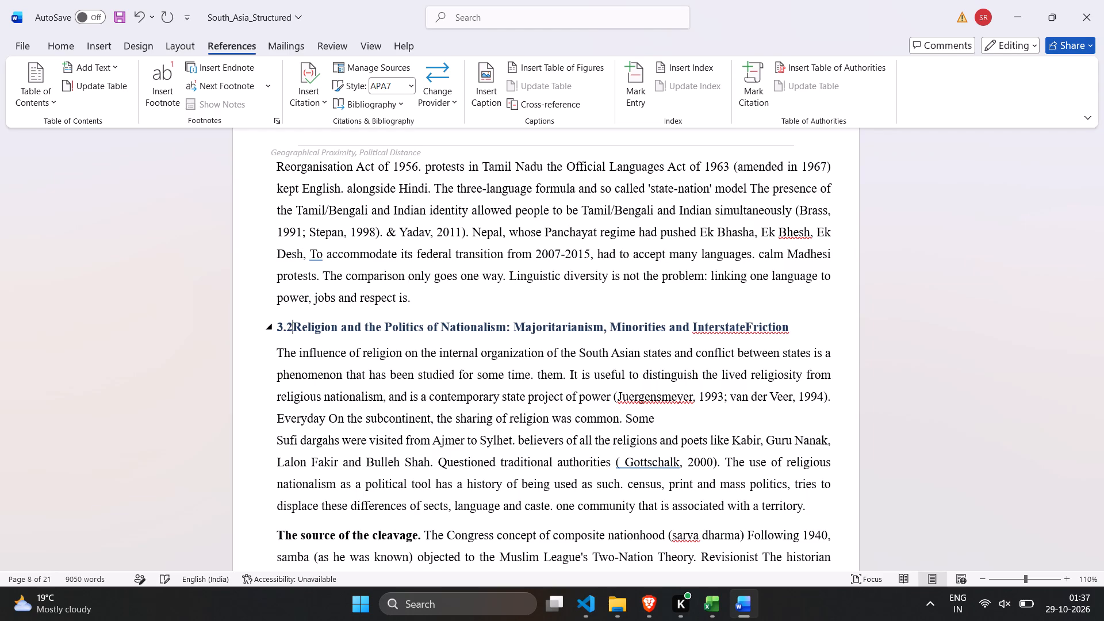
key("space")
Review the heading numbering, spacing and body formatting across sections 2 and 3.
scroll(315, 324, "down", 3)
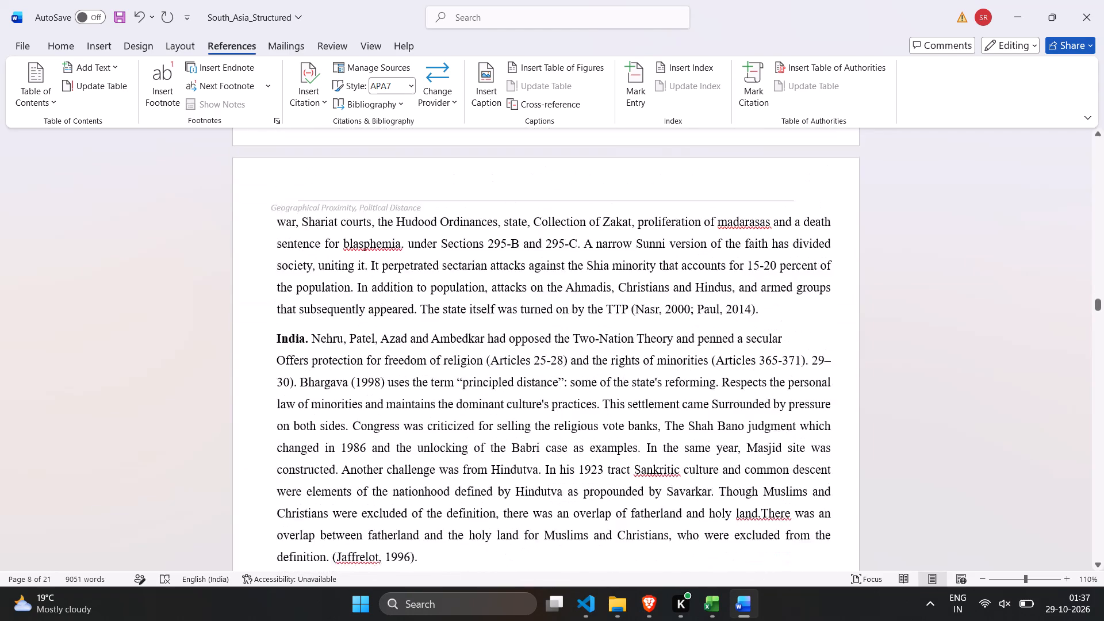
scroll(315, 324, "down", 5)
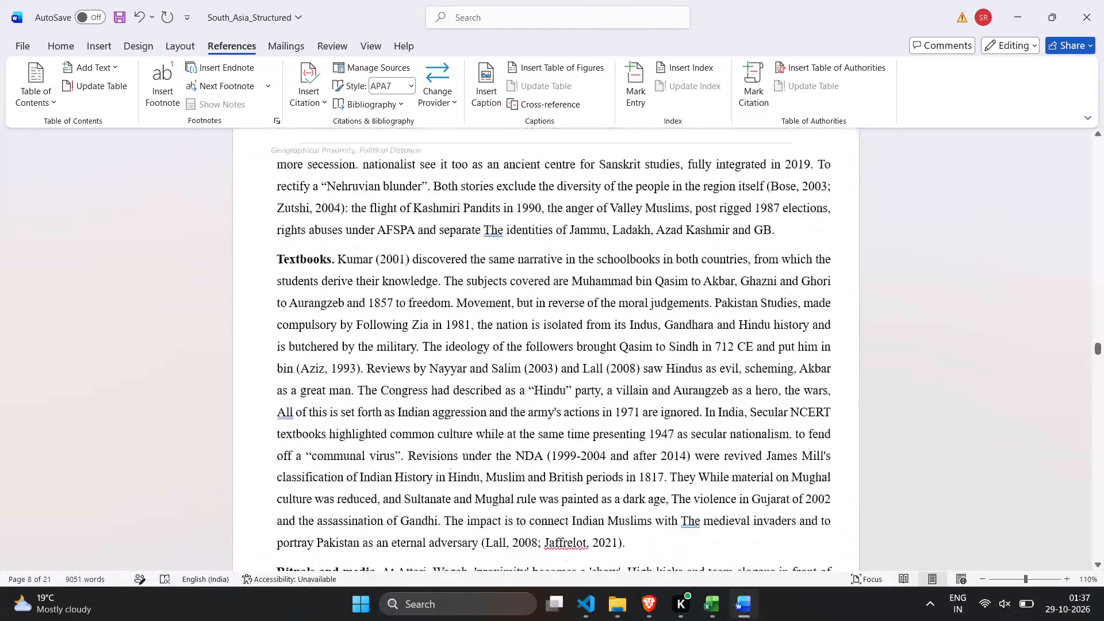
scroll(315, 324, "down", 1)
scroll(315, 324, "up", 1)
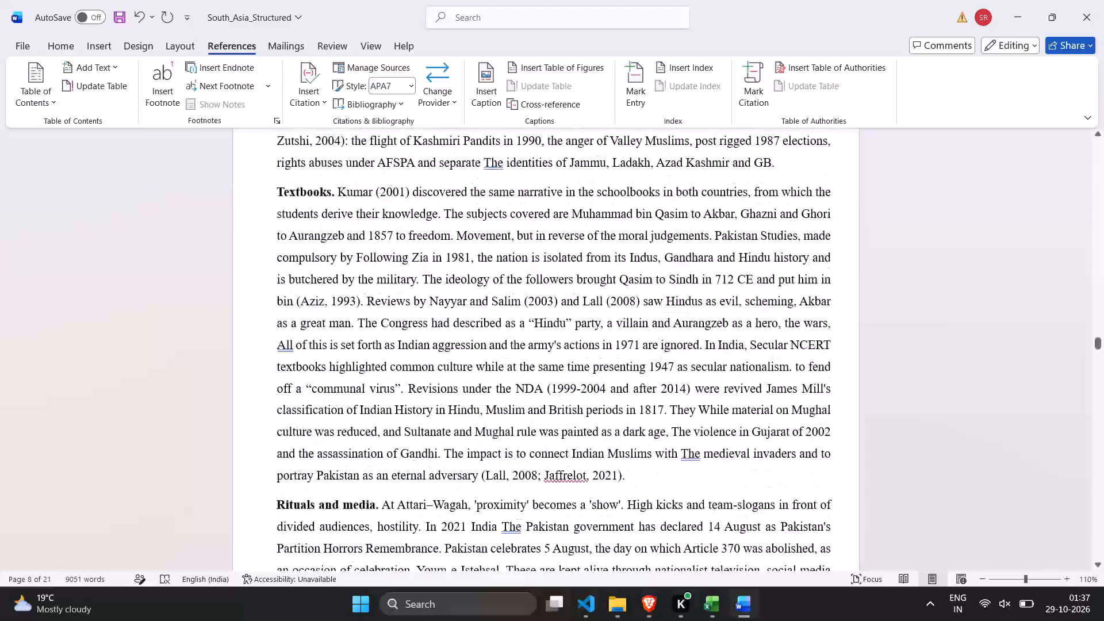
scroll(315, 324, "up", 3)
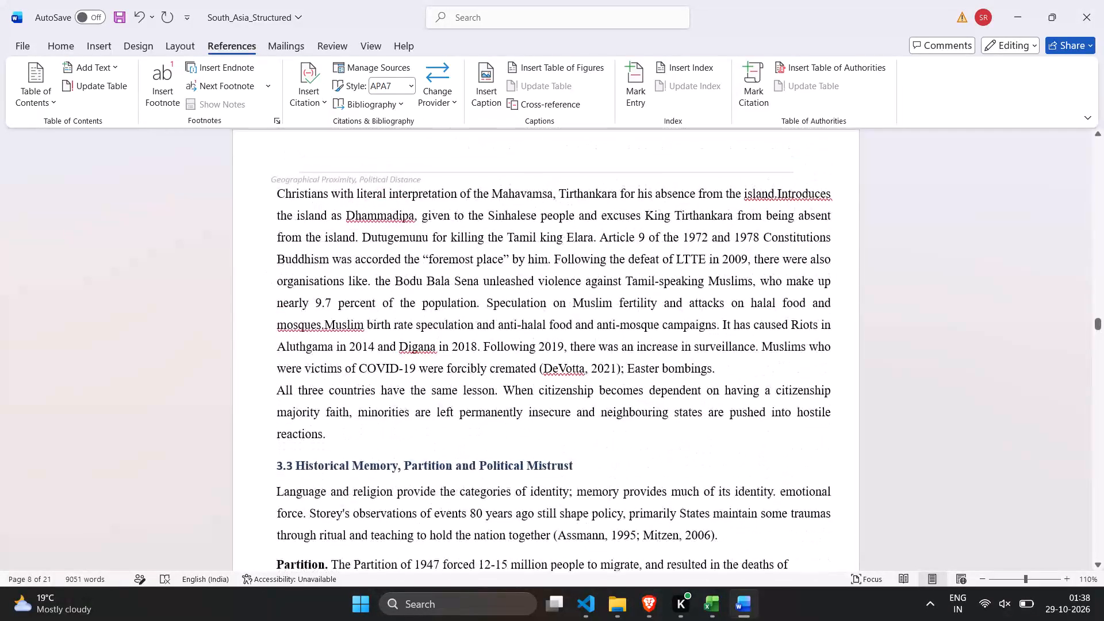
scroll(315, 324, "up", 4)
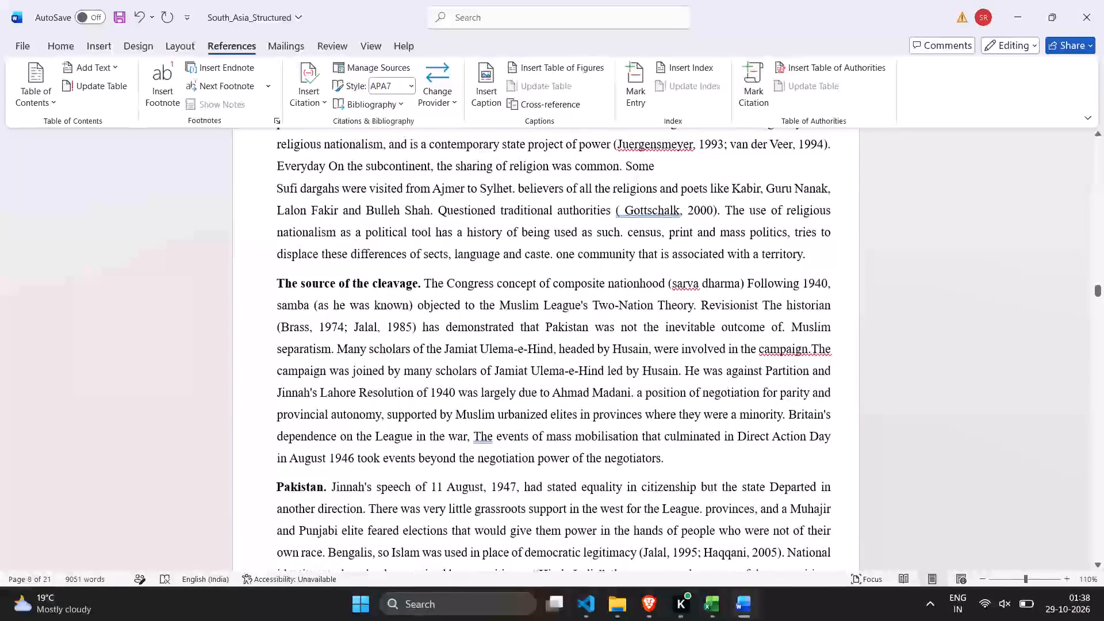
scroll(315, 324, "up", 2)
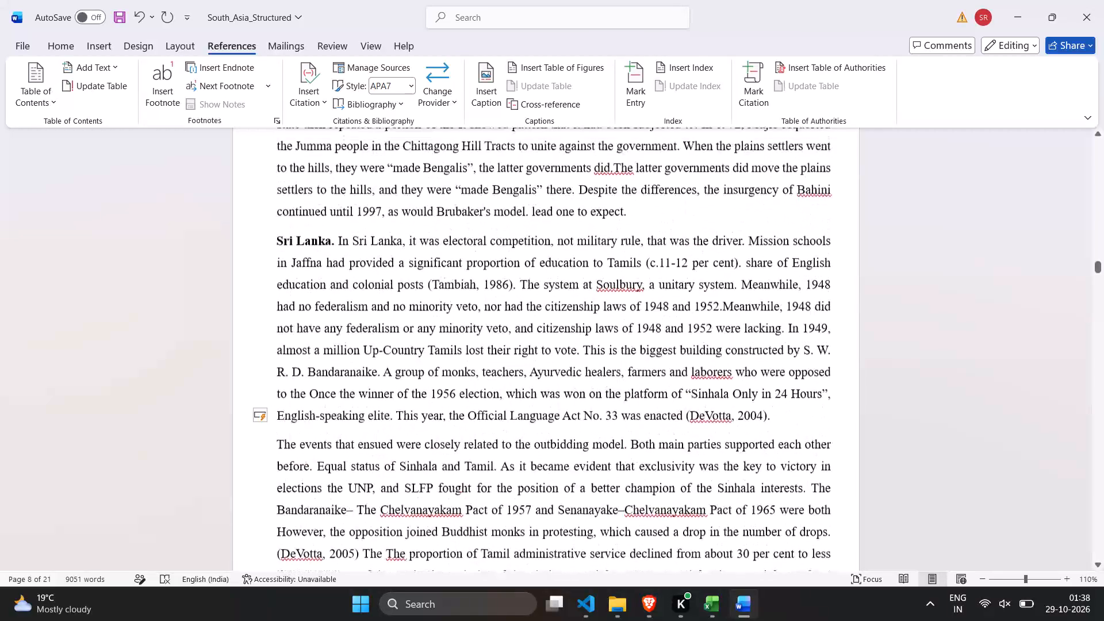
scroll(315, 324, "up", 3)
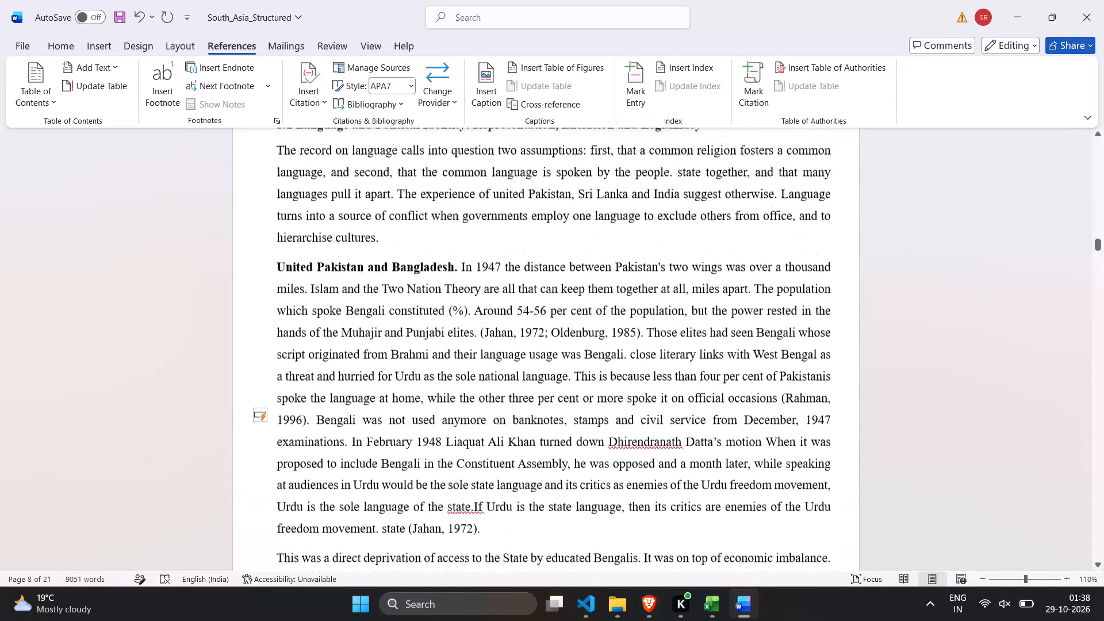
scroll(315, 324, "up", 2)
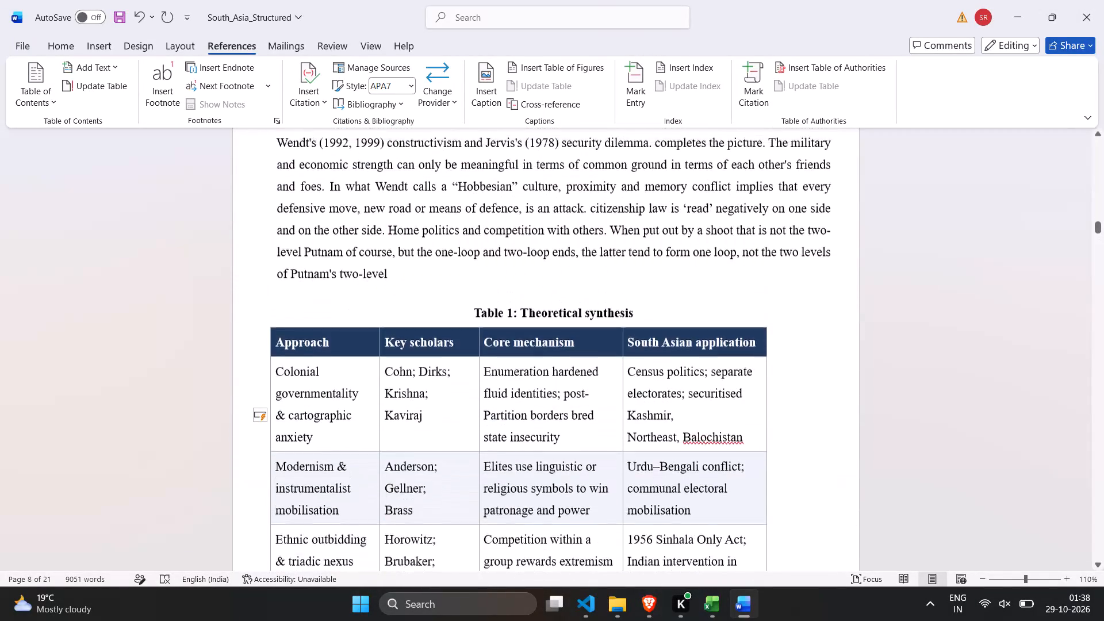
scroll(315, 324, "up", 3)
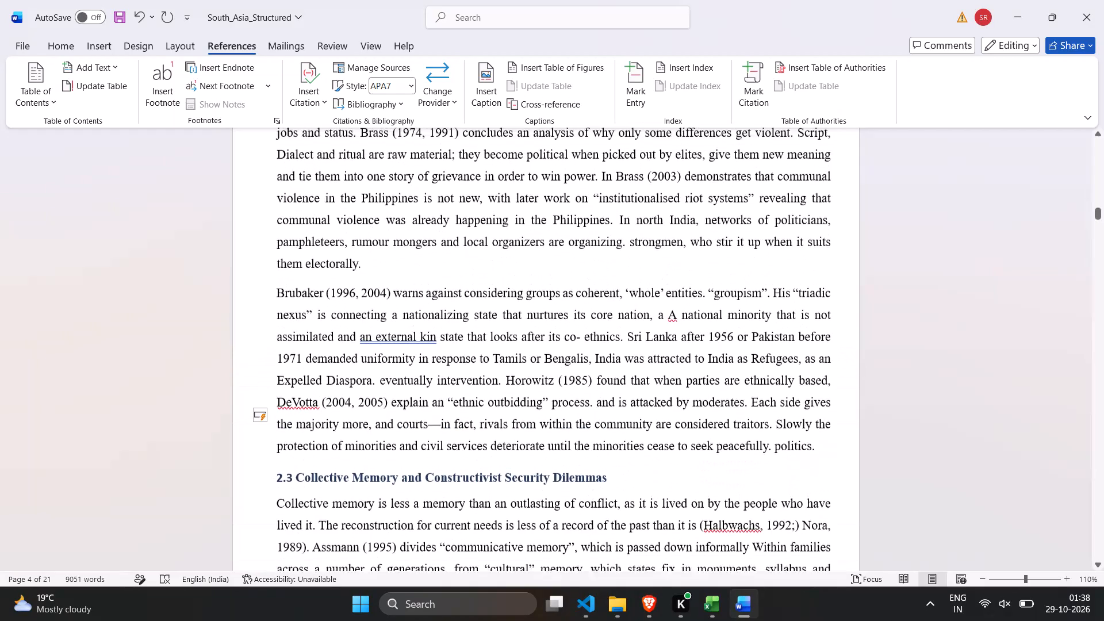
scroll(315, 324, "up", 1)
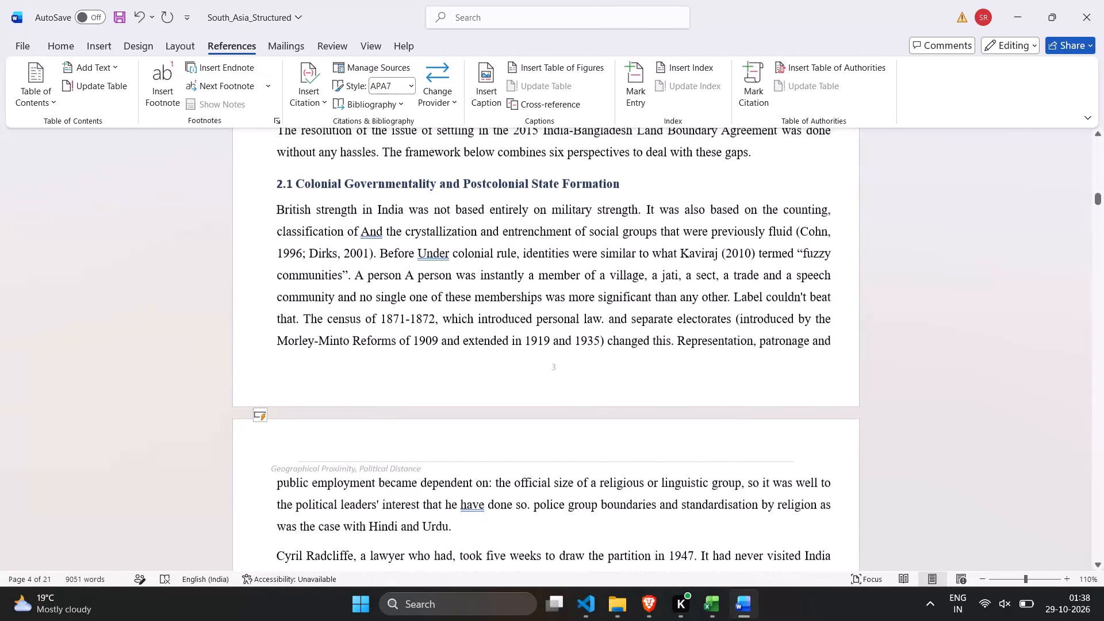
scroll(315, 324, "up", 1)
scroll(315, 324, "down", 2)
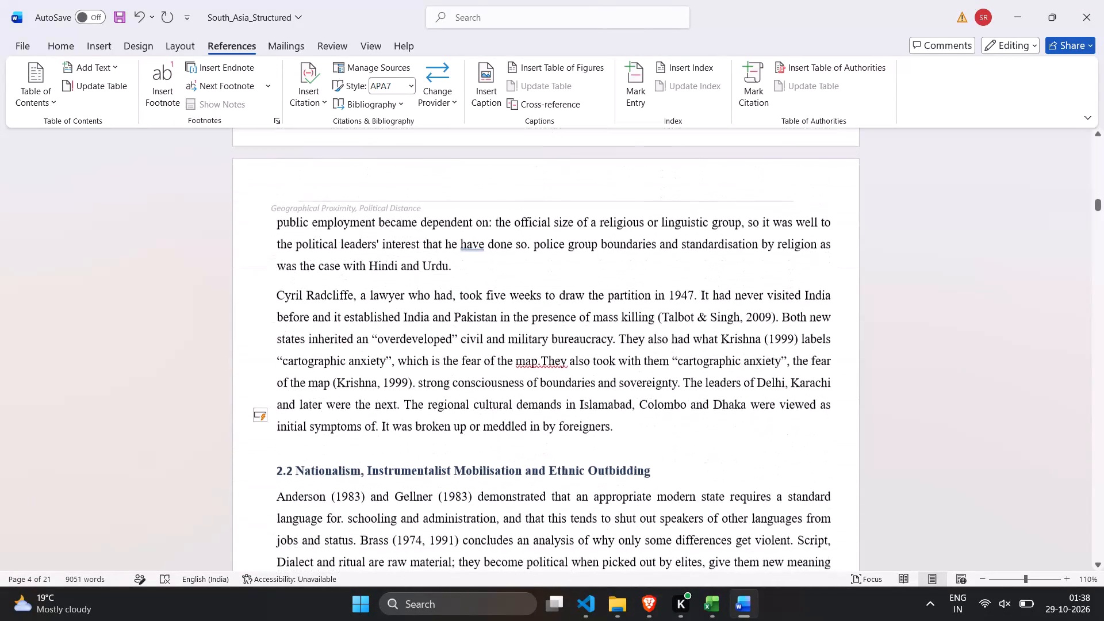
scroll(315, 324, "down", 1)
Set the font size of the paper's title on the first page to 14.
scroll(315, 324, "up", 5)
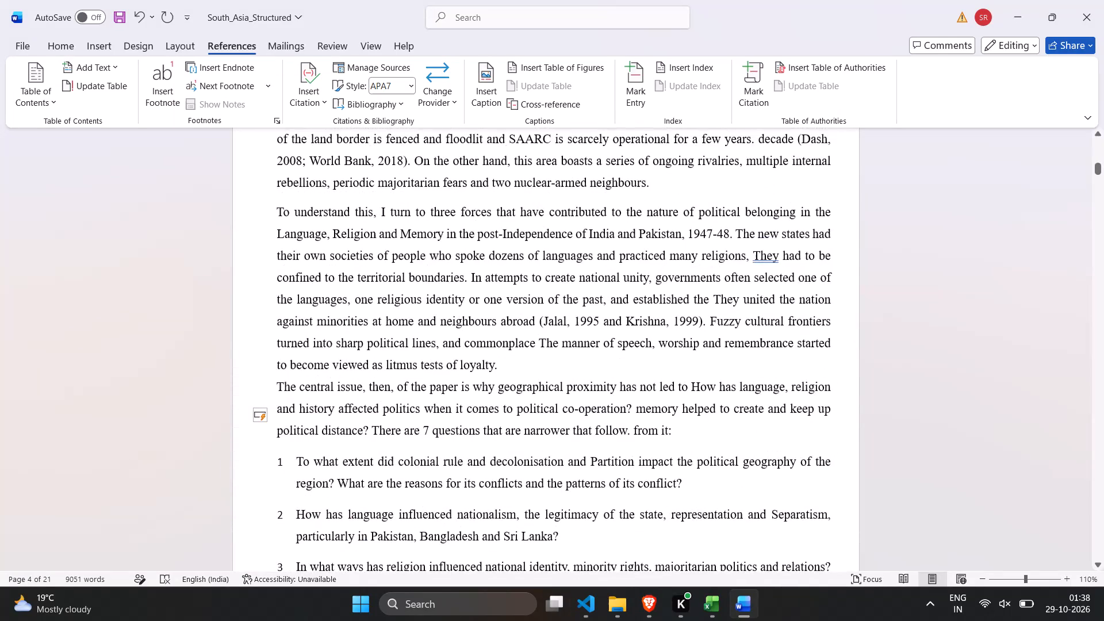
scroll(315, 324, "up", 3)
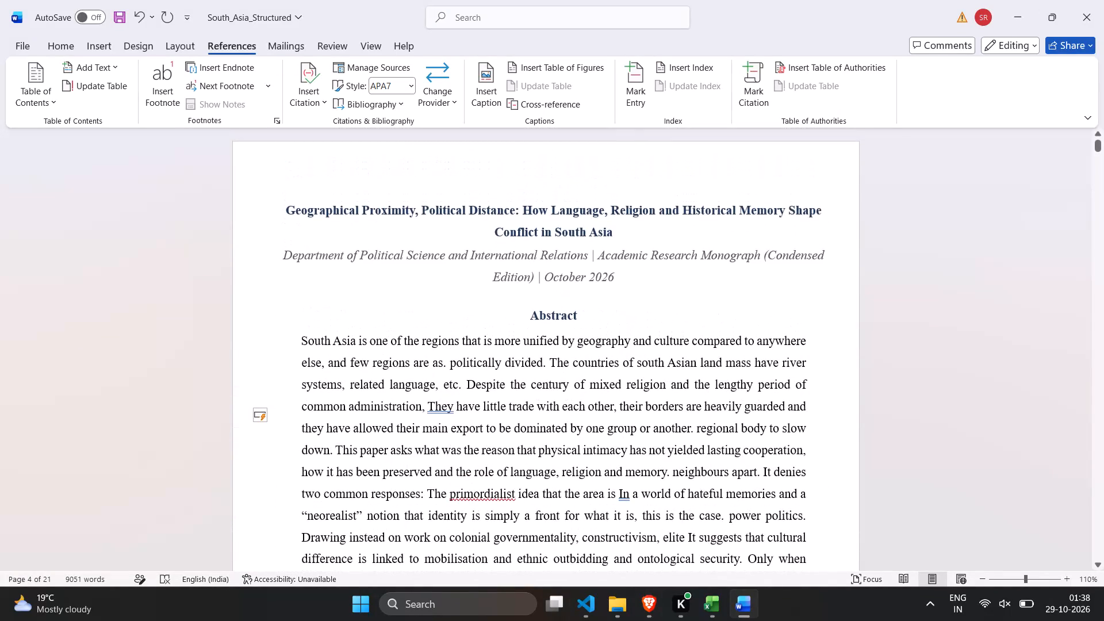
left_click_drag(287, 210, 600, 243)
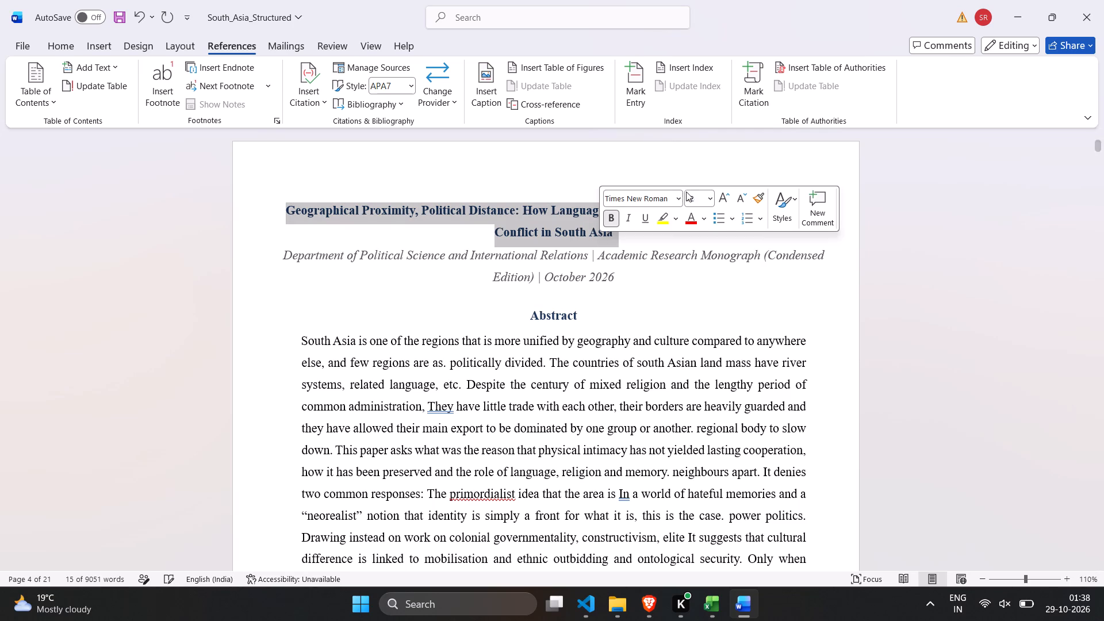
left_click(698, 194)
key("1")
key("4")
key("Return")
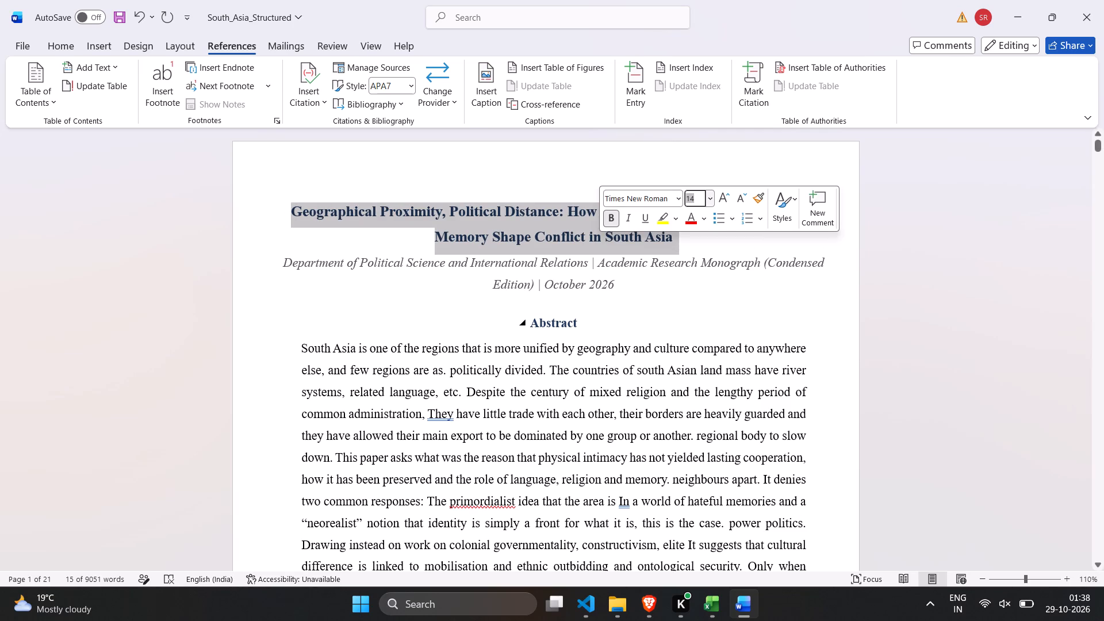
Set the font size of the "Abstract" heading to 14.
left_click_drag(577, 320, 530, 317)
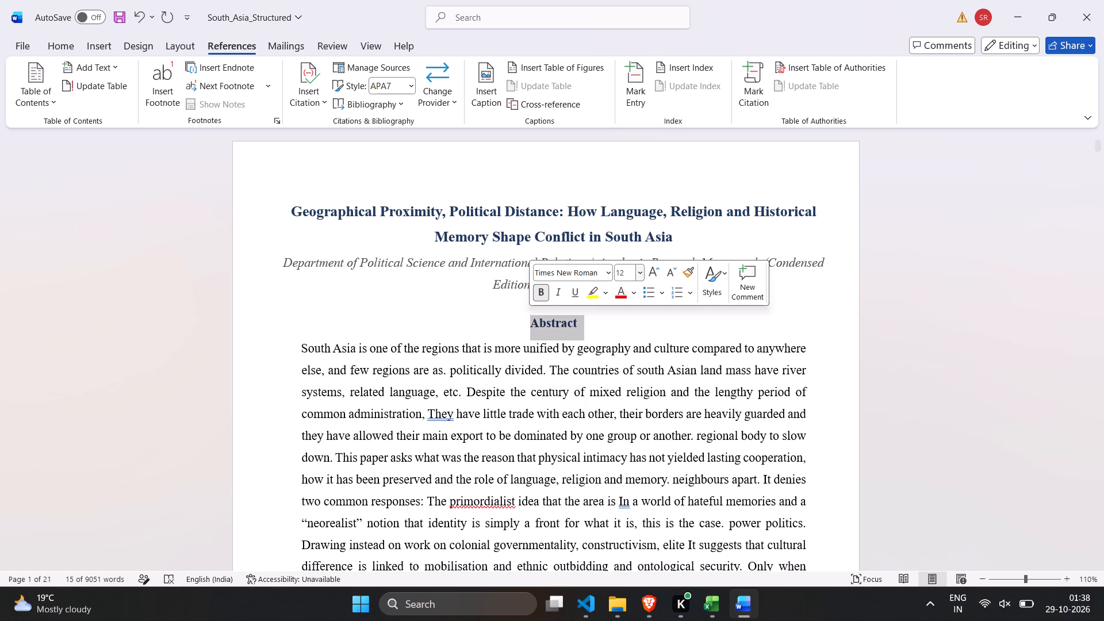
left_click(628, 273)
type("14")
key("Return")
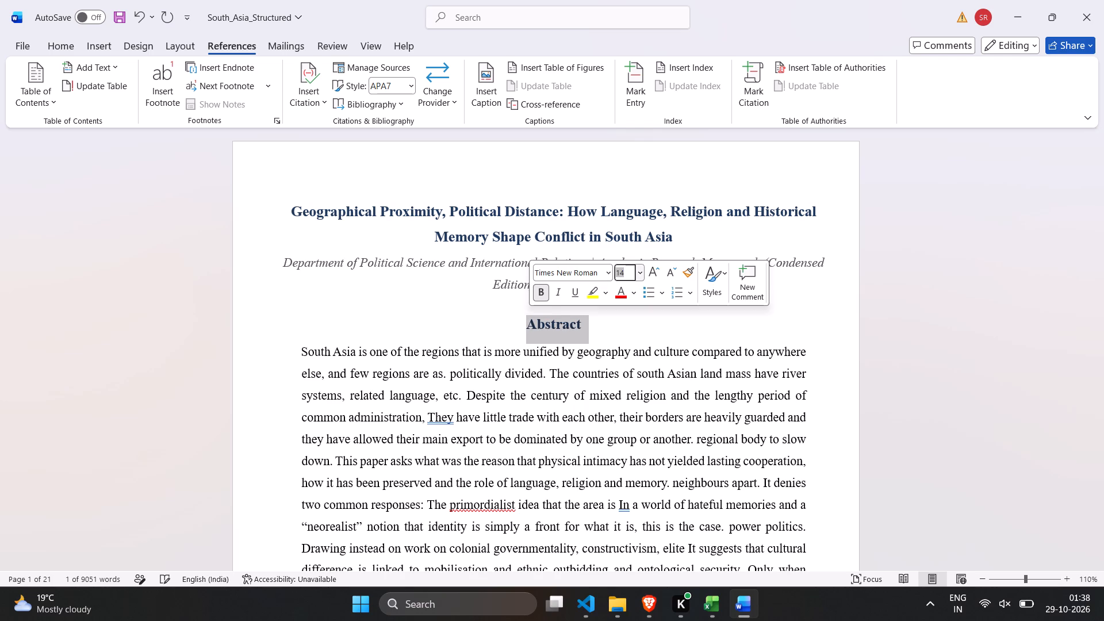
left_click(502, 307)
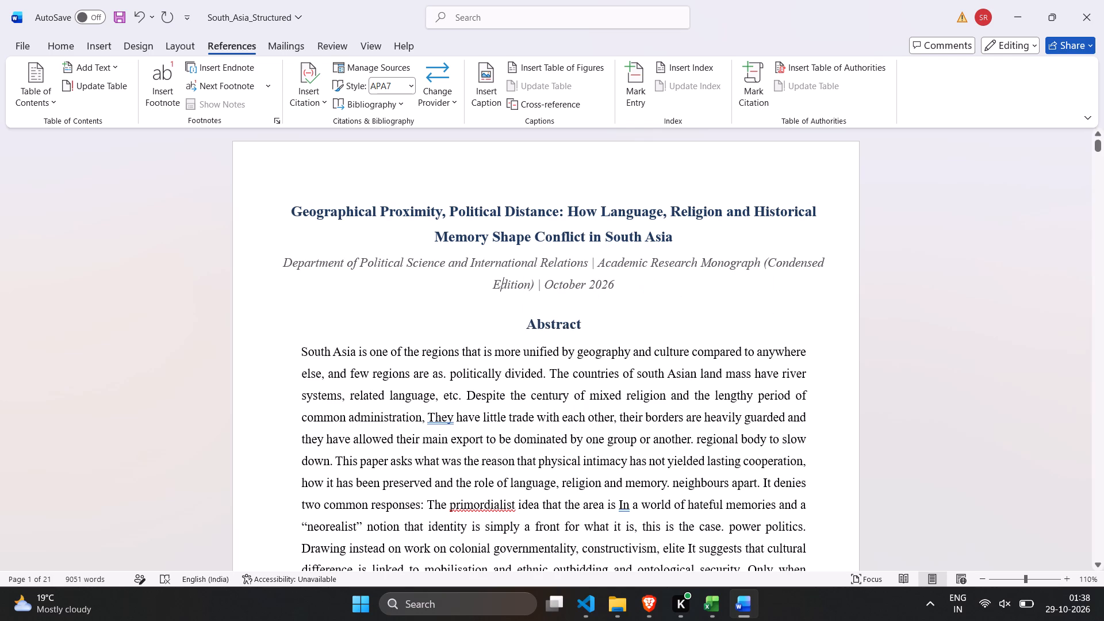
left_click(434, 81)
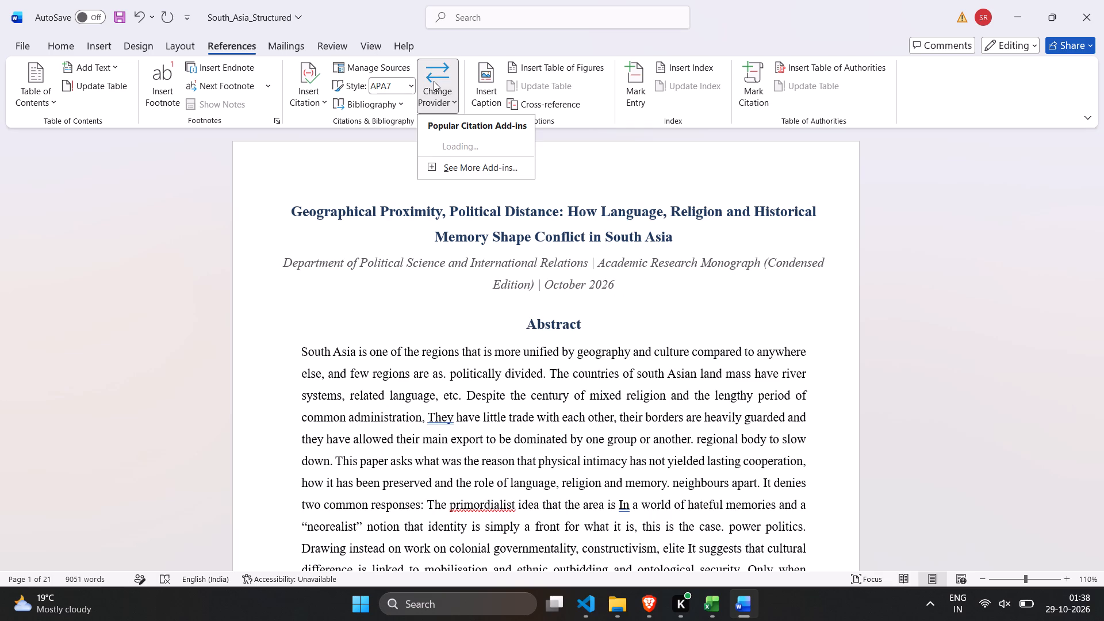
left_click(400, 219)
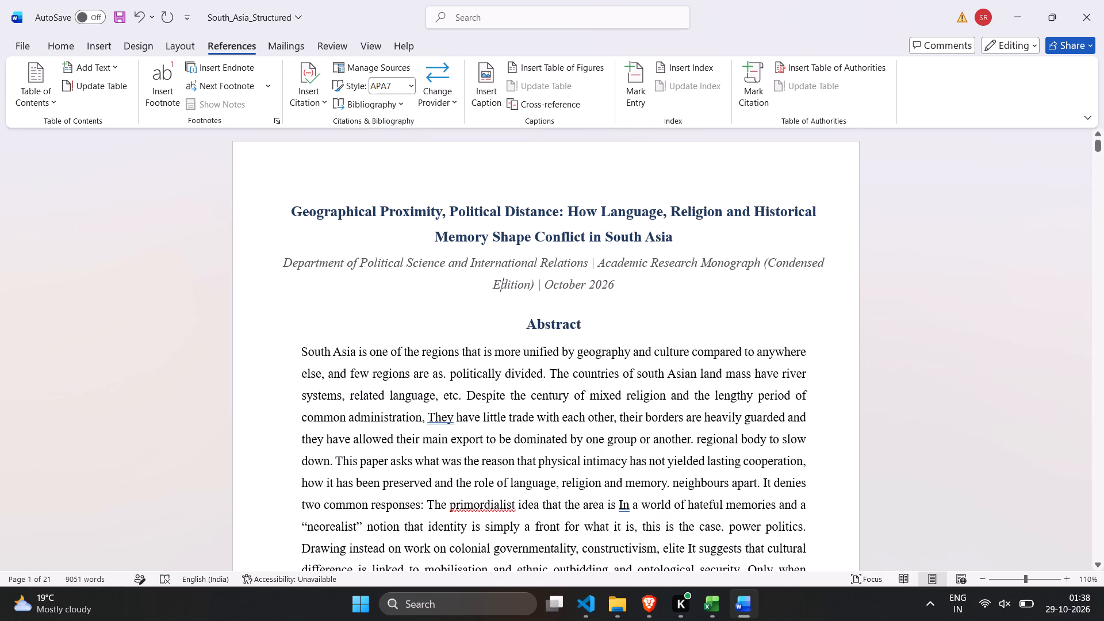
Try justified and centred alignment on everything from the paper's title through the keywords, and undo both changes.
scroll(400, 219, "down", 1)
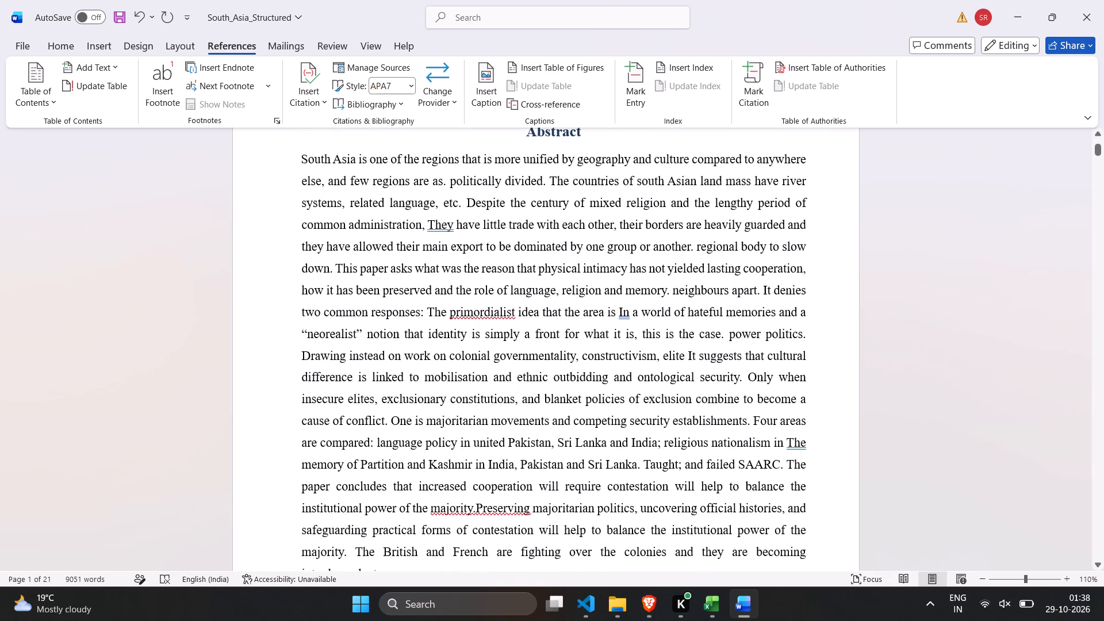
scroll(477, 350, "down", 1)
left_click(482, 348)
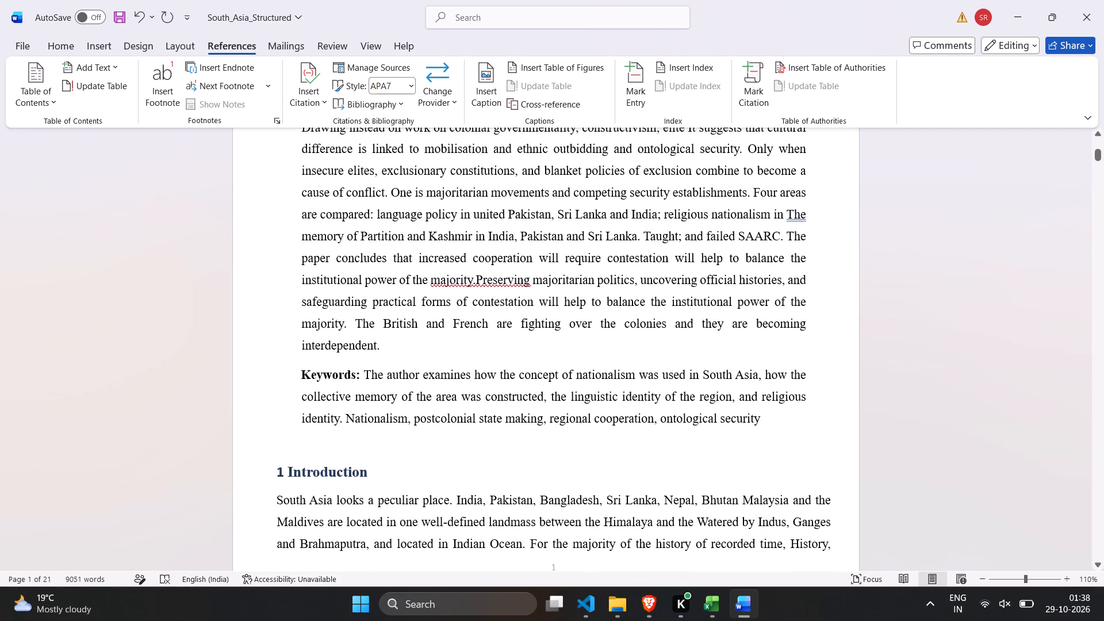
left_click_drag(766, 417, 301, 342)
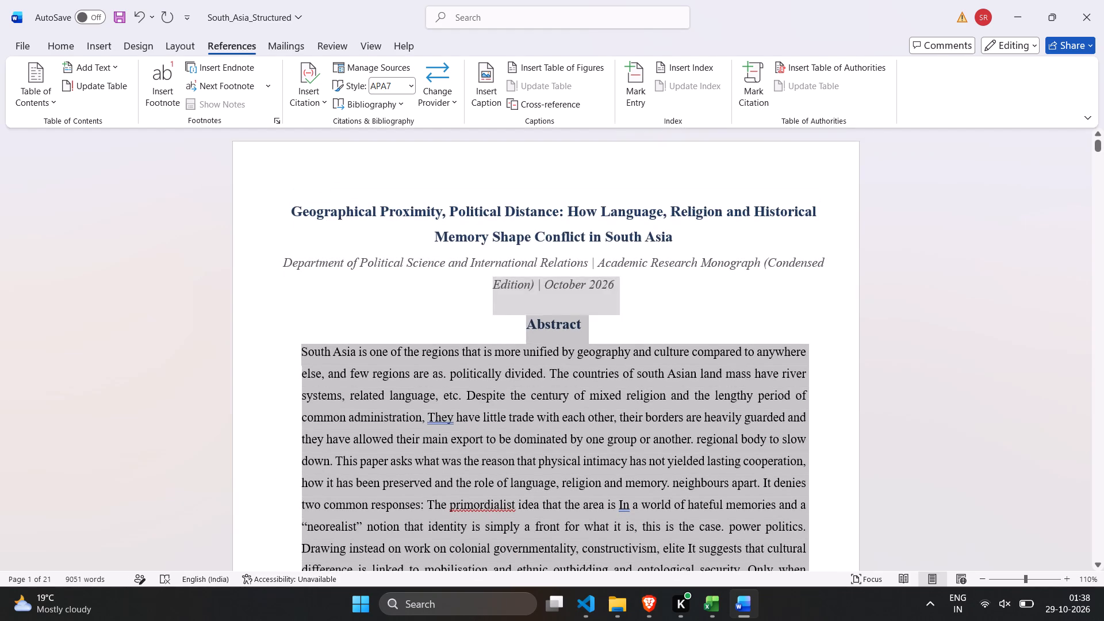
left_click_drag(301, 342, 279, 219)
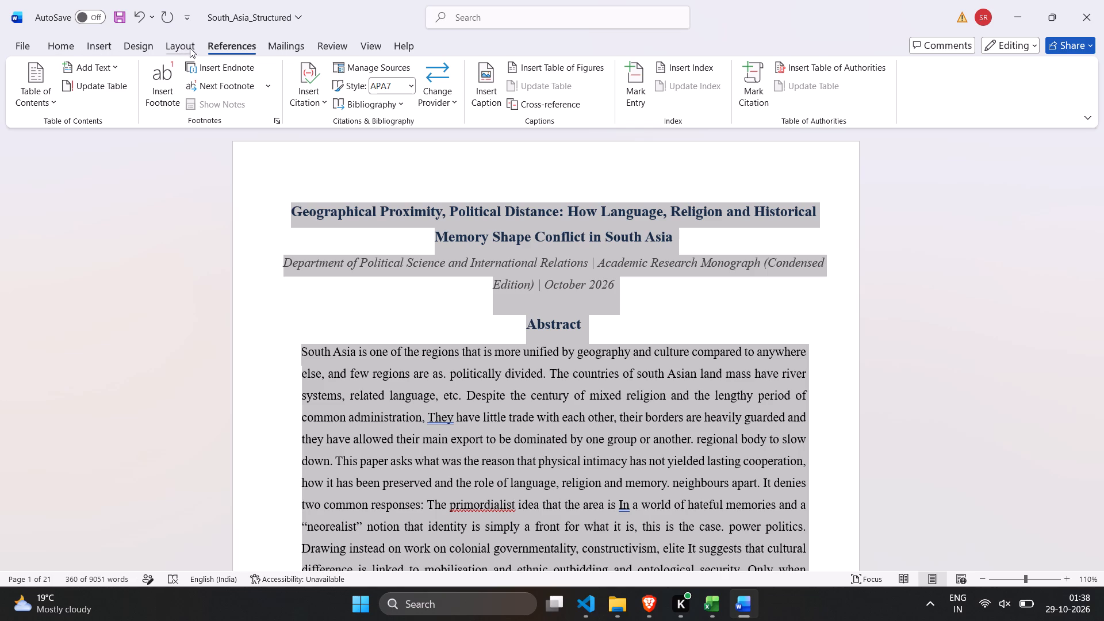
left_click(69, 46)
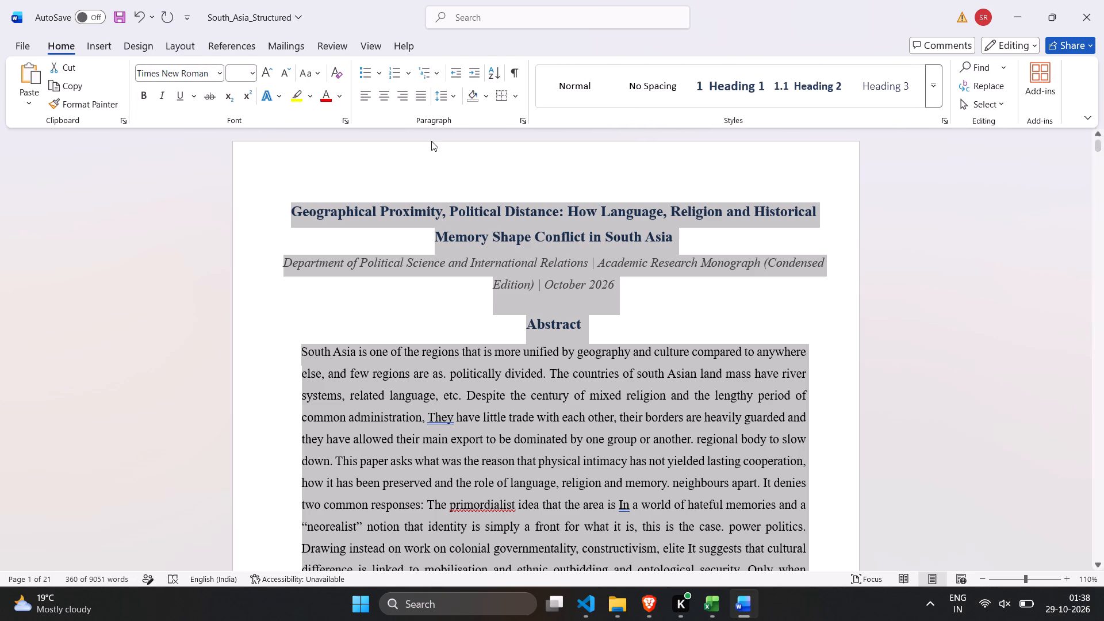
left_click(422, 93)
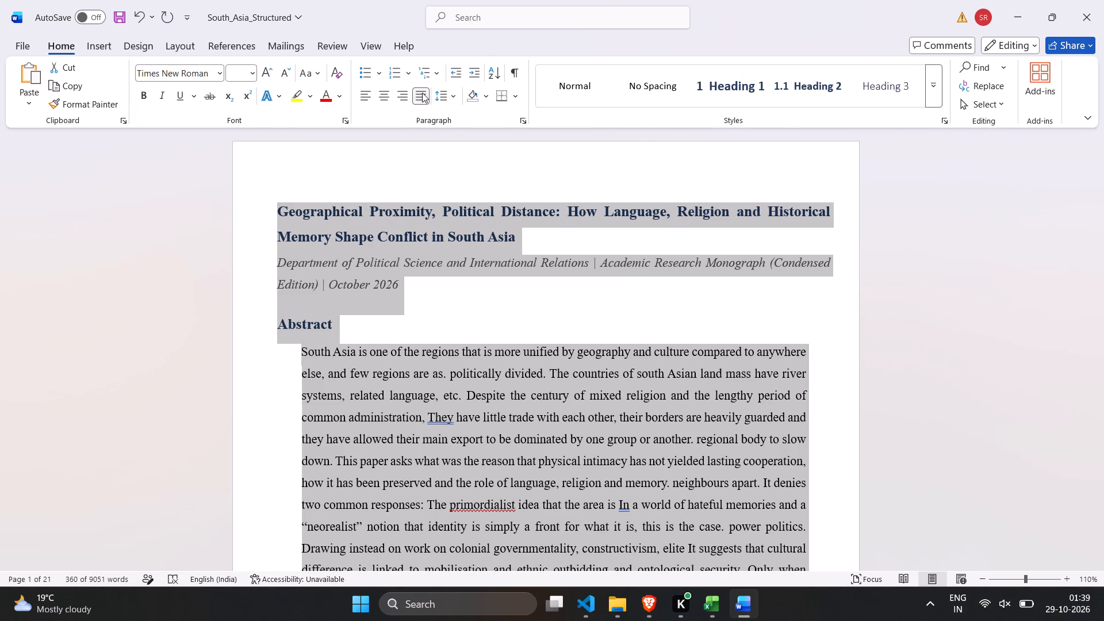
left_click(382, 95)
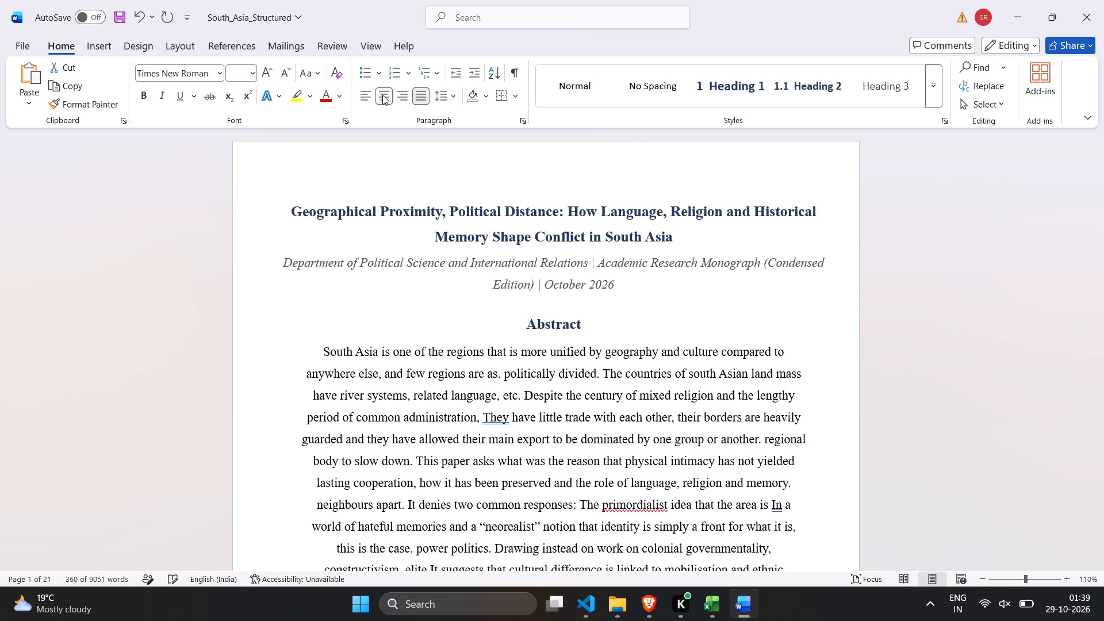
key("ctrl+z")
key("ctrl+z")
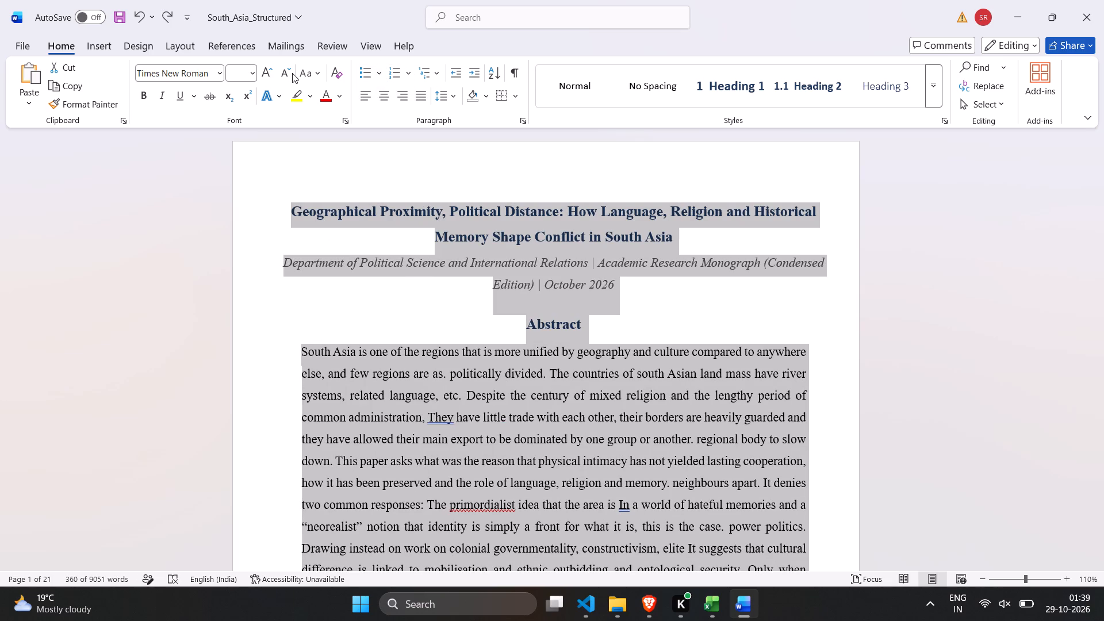
Apply the last custom margins, with top, bottom and right at 1 cm and left at 1.5 cm.
left_click(192, 50)
left_click(44, 85)
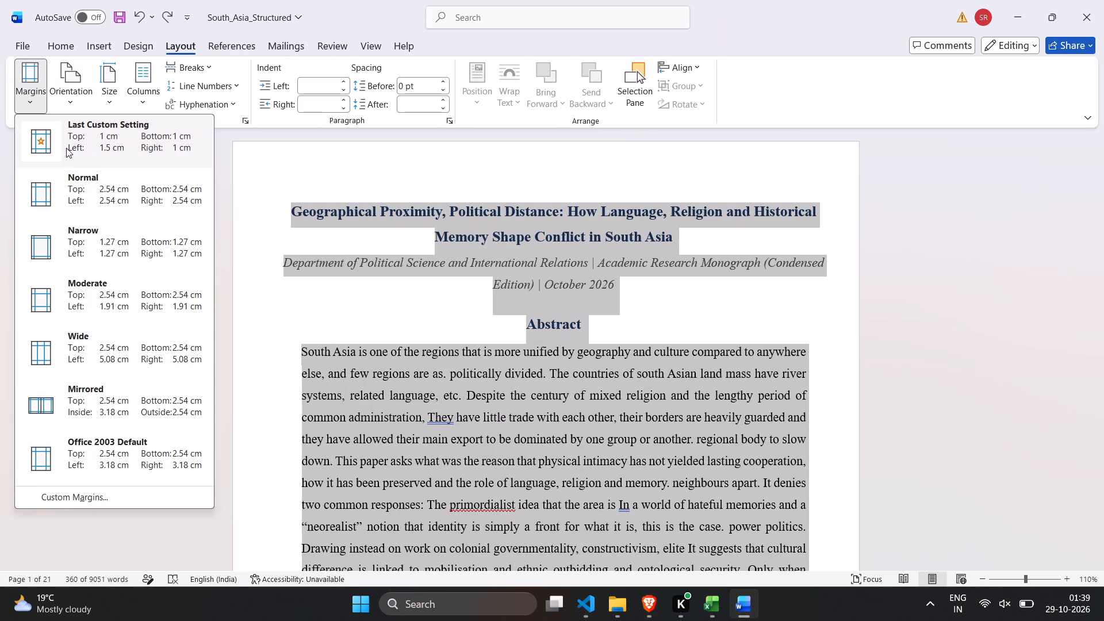
left_click(66, 154)
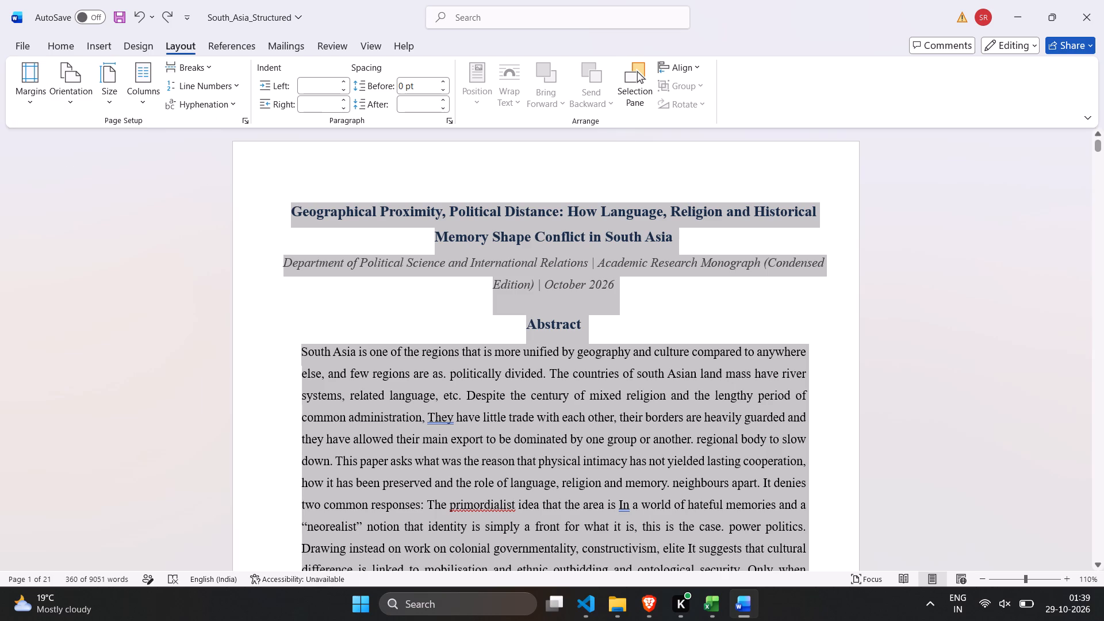
left_click(264, 280)
left_click(290, 311)
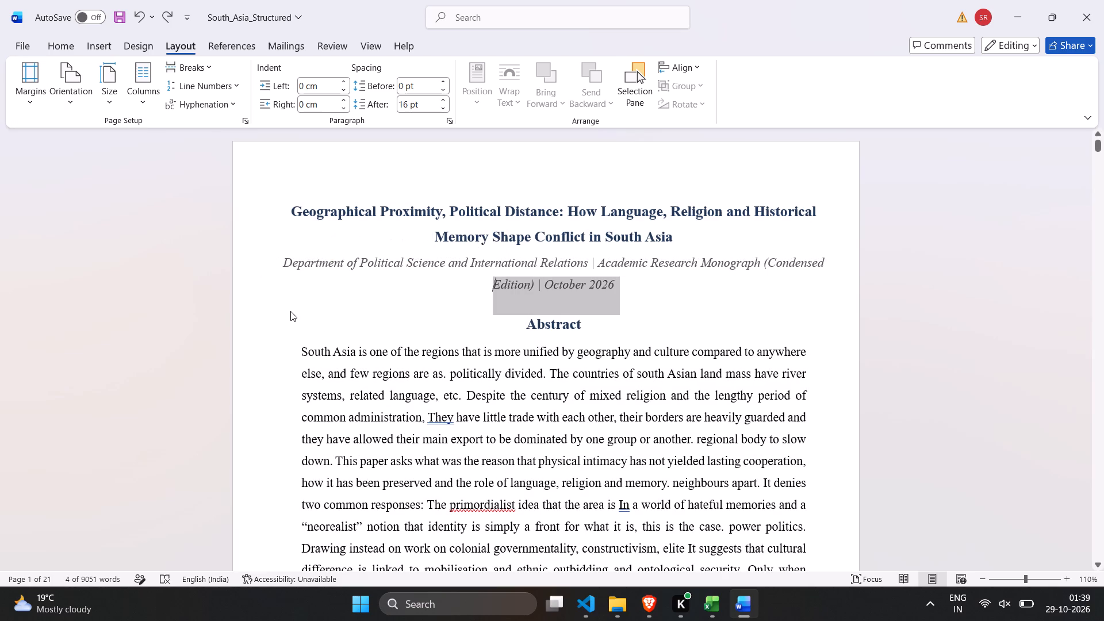
left_click(282, 266)
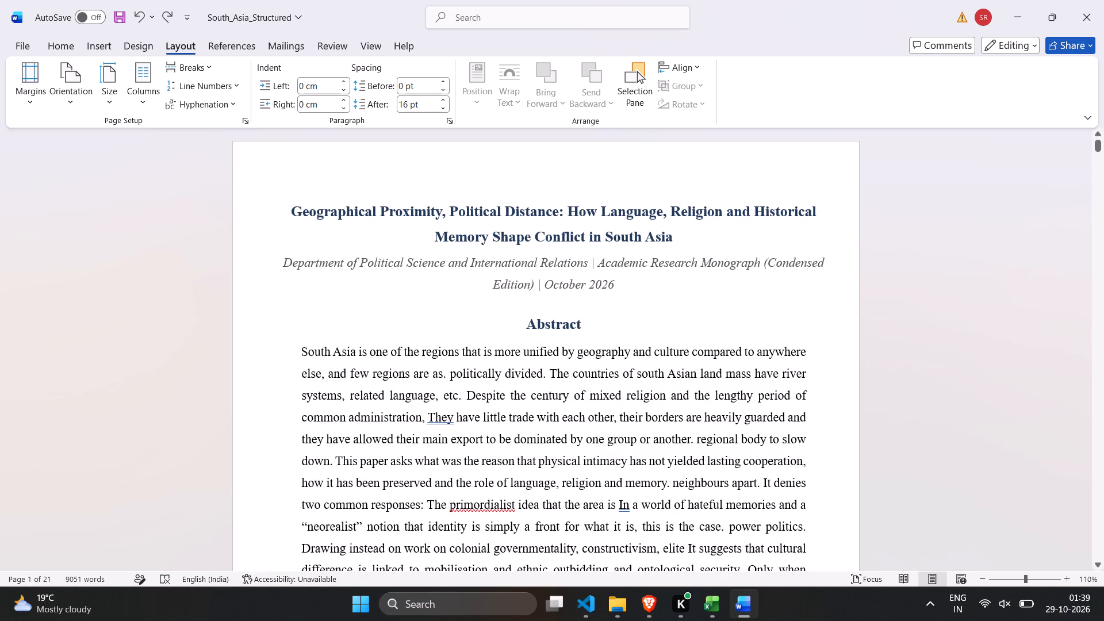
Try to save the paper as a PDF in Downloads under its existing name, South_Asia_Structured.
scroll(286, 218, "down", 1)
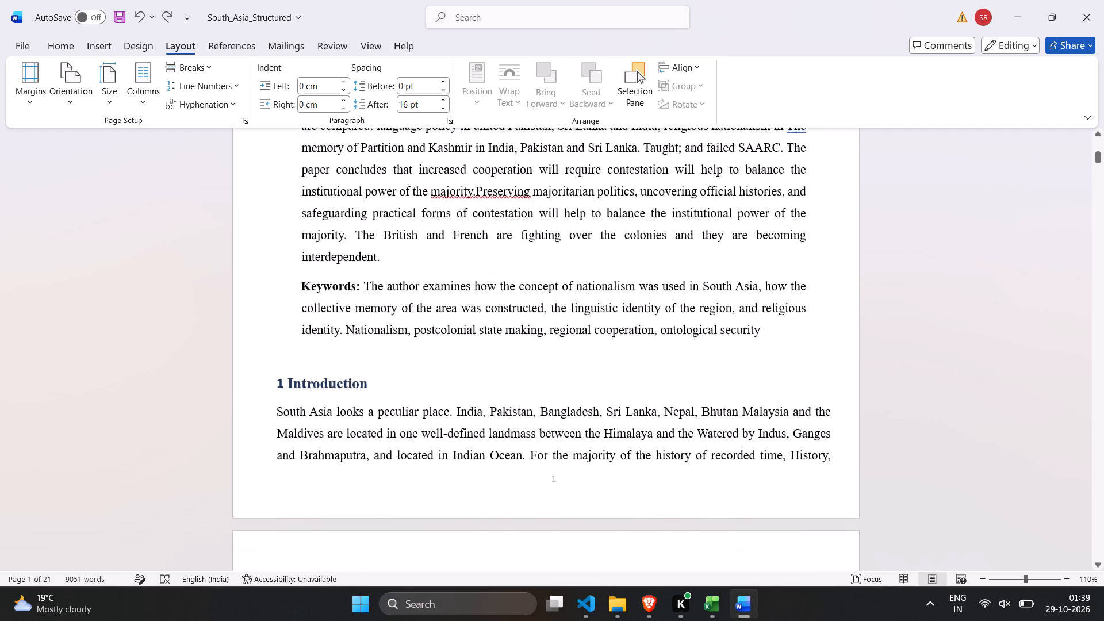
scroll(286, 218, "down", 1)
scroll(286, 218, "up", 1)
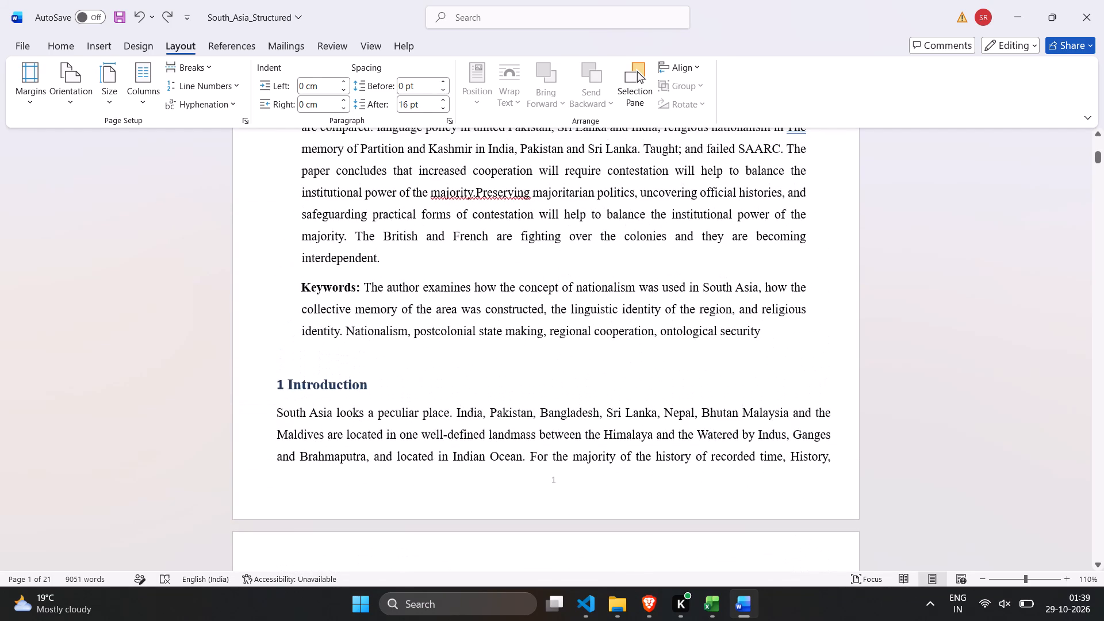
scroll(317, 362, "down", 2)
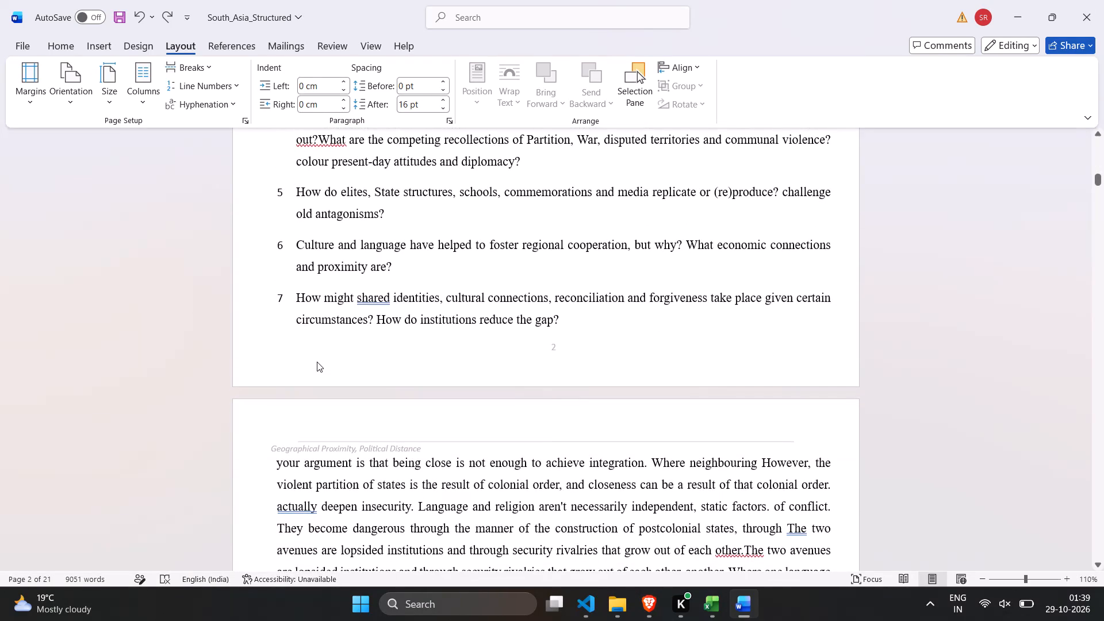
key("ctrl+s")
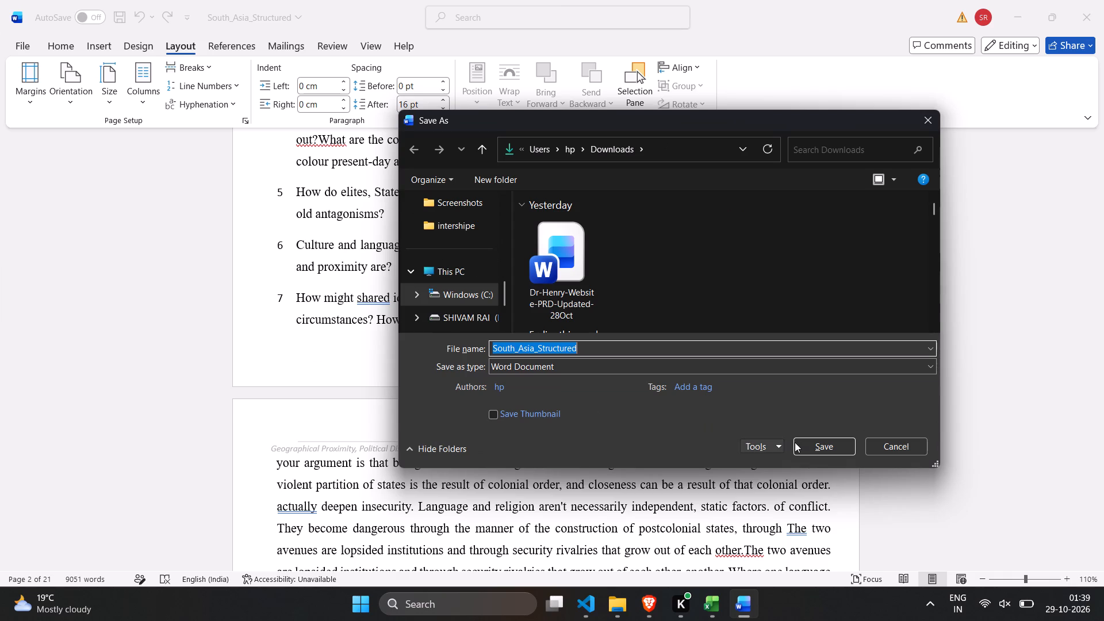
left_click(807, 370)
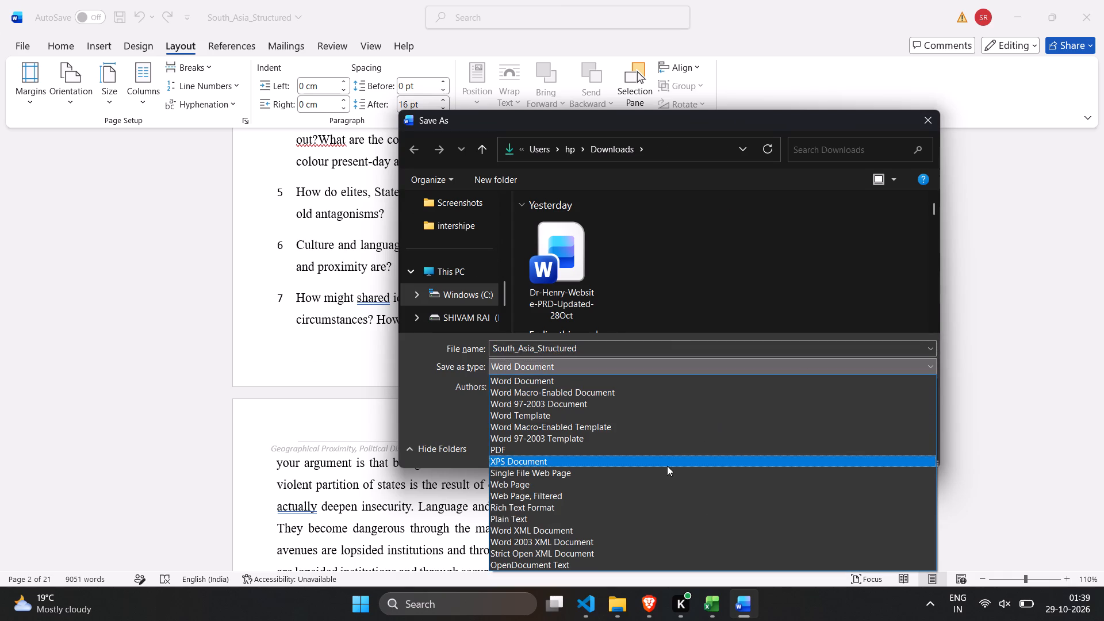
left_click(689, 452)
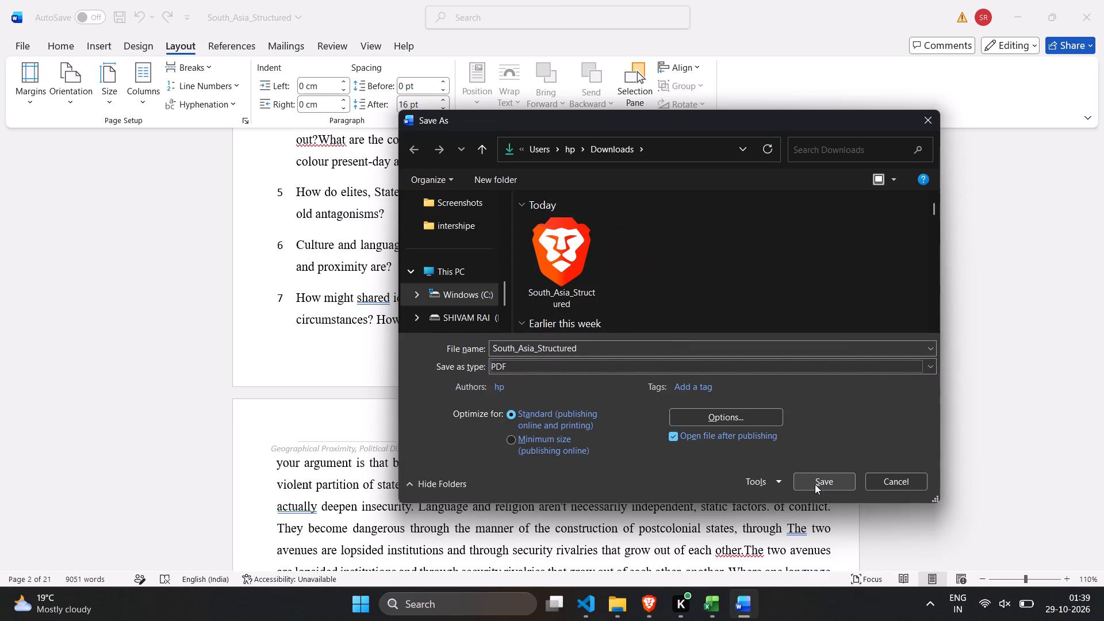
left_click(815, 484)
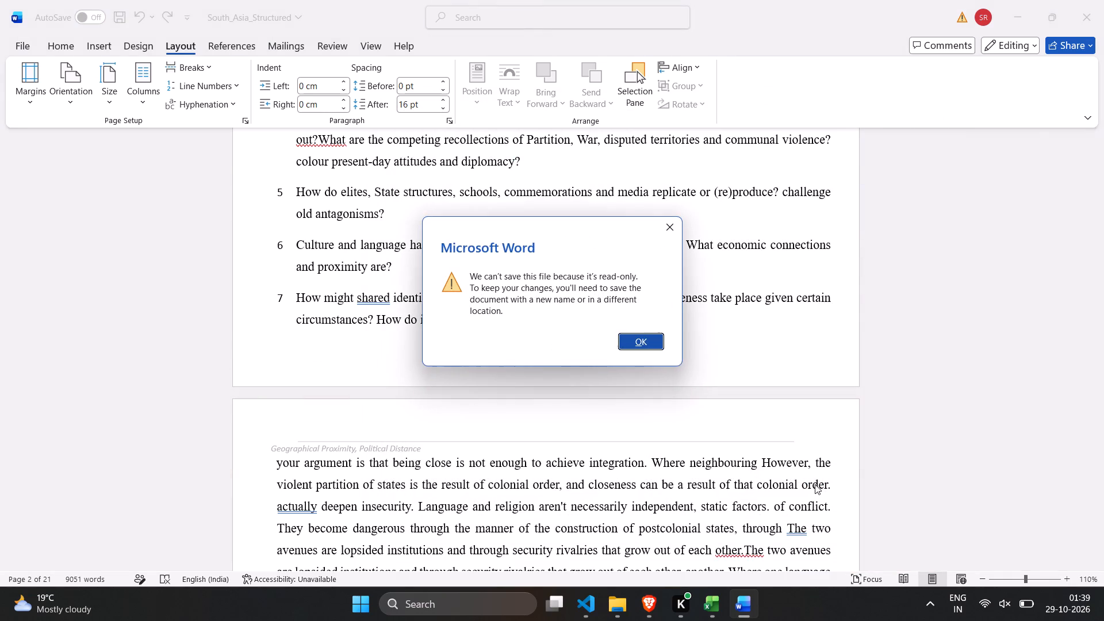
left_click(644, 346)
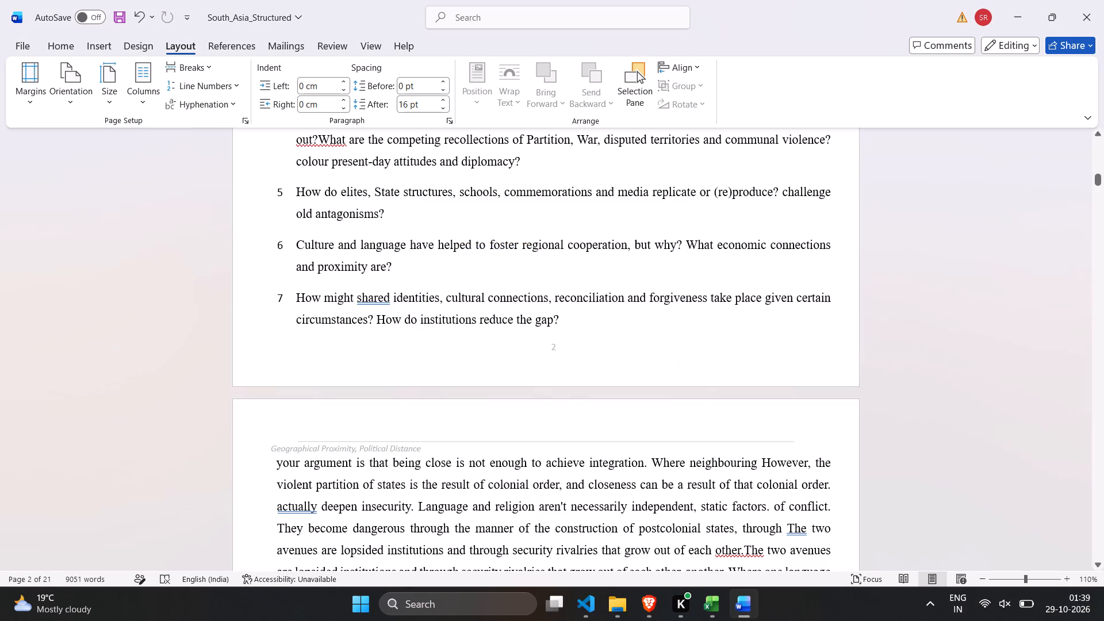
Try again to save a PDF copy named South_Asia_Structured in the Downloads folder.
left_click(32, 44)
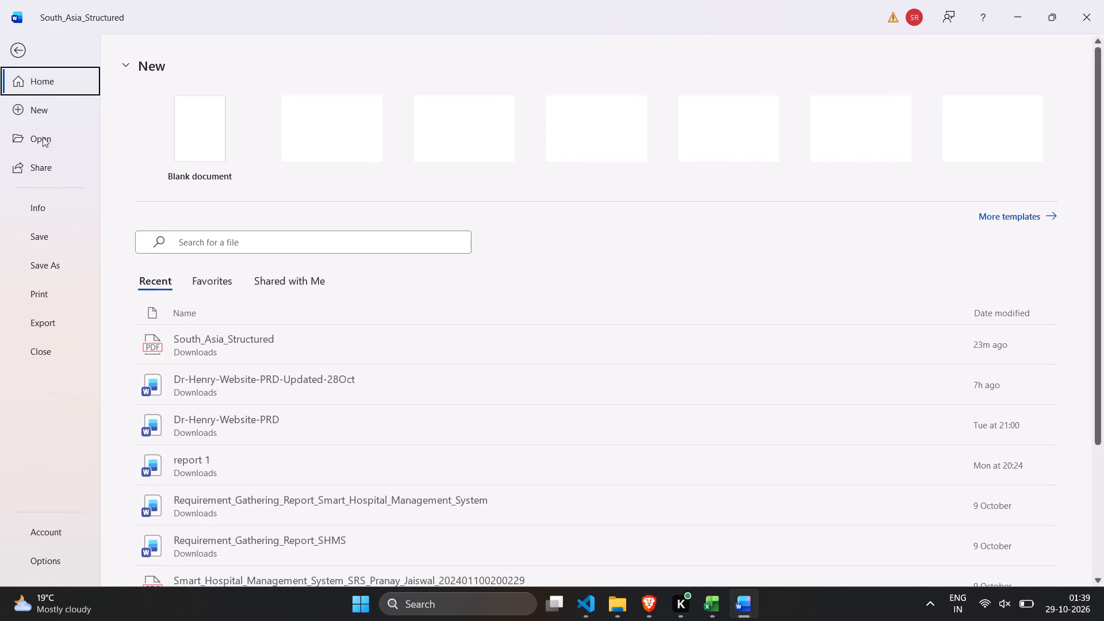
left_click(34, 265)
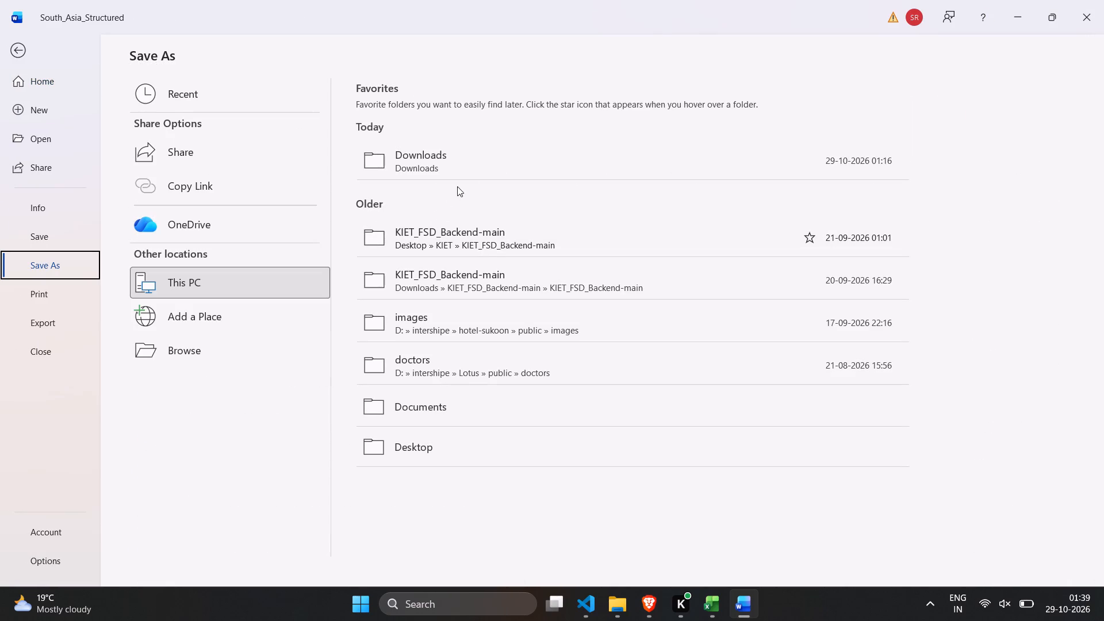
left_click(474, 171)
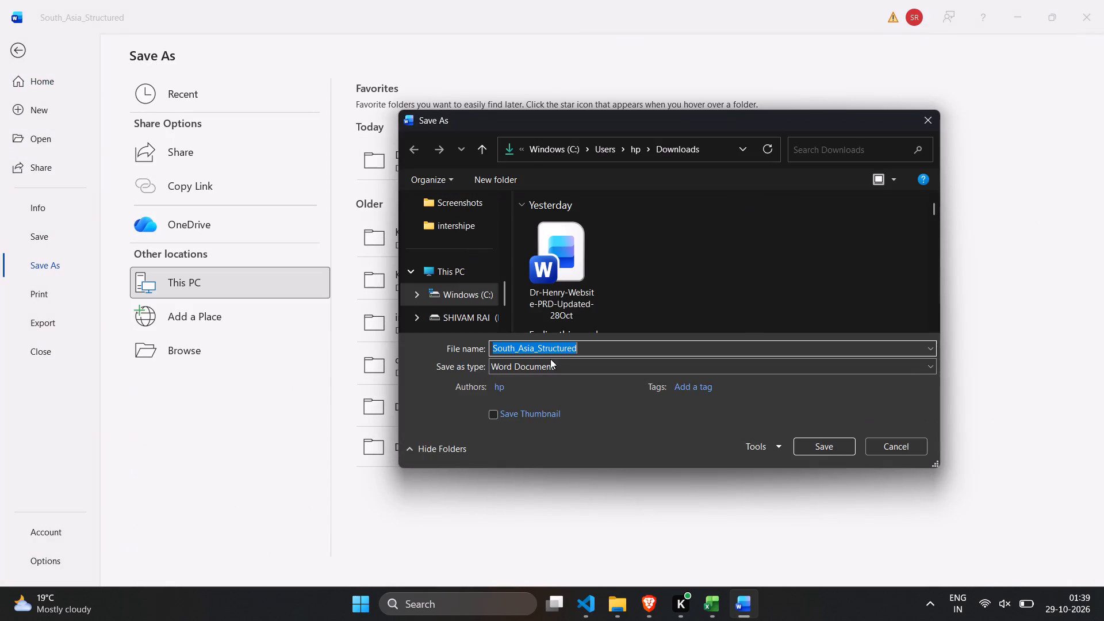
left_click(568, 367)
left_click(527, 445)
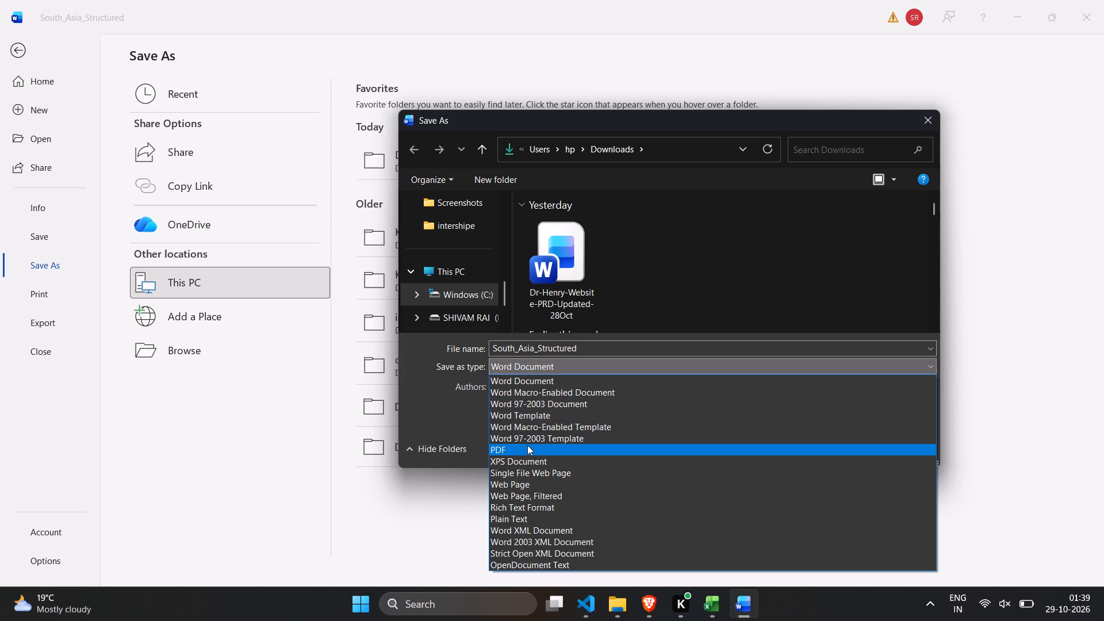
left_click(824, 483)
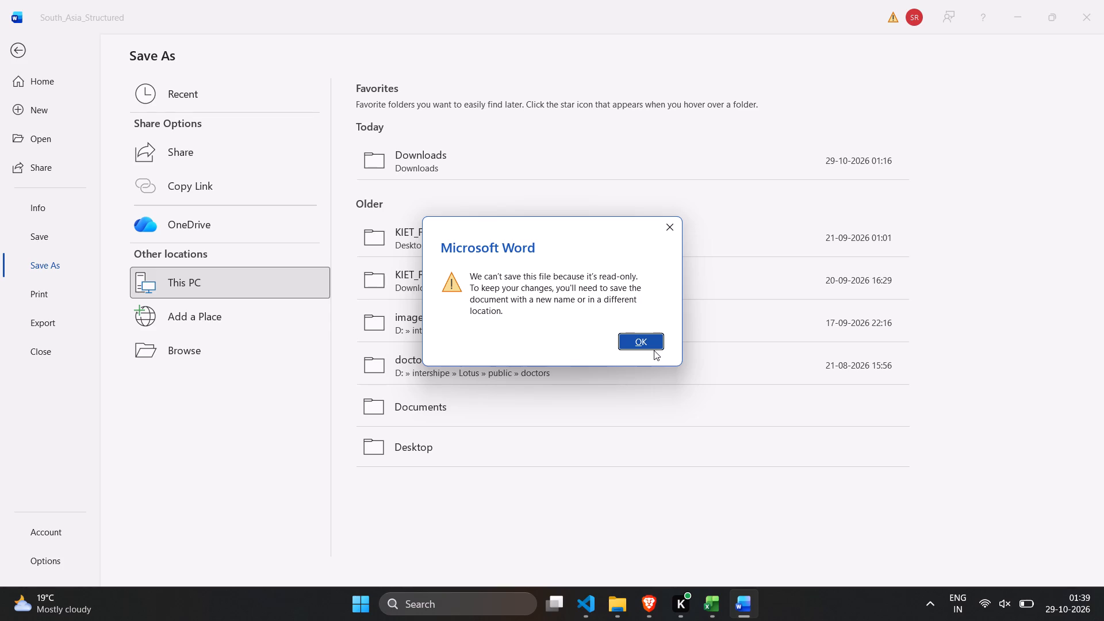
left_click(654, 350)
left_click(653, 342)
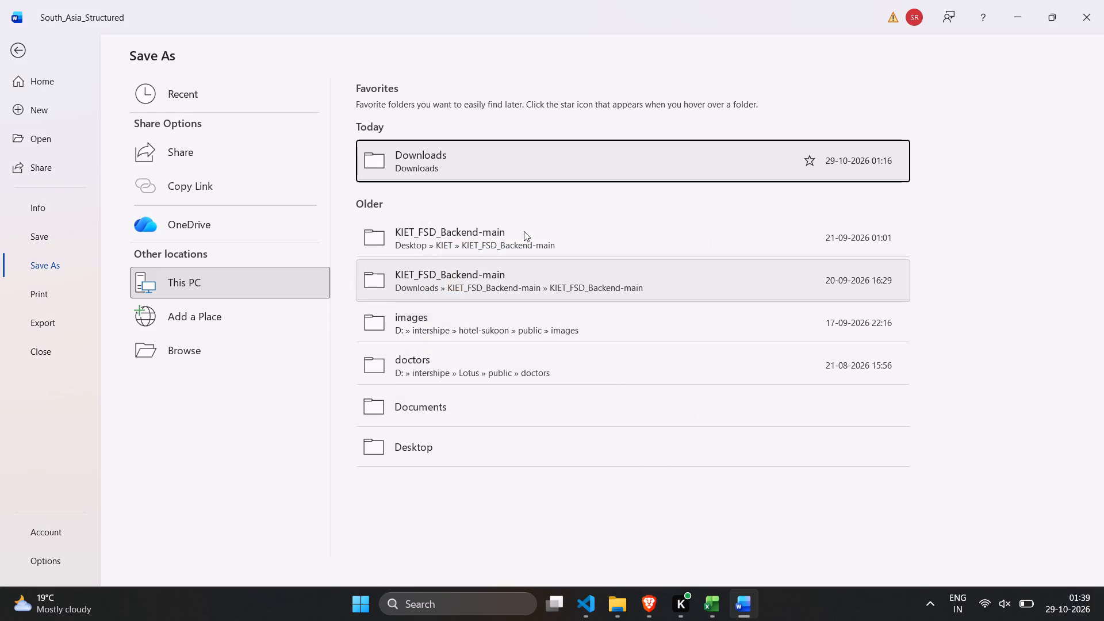
Save the paper as a PDF named South_Asia_Structured_report in the Downloads folder.
left_click(501, 171)
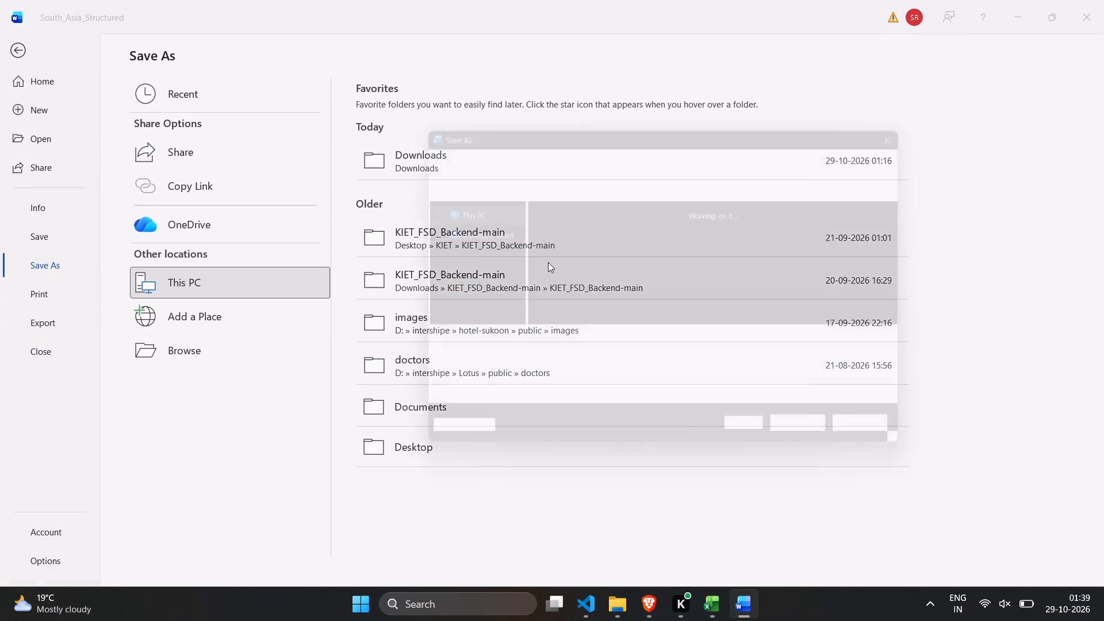
left_click(601, 365)
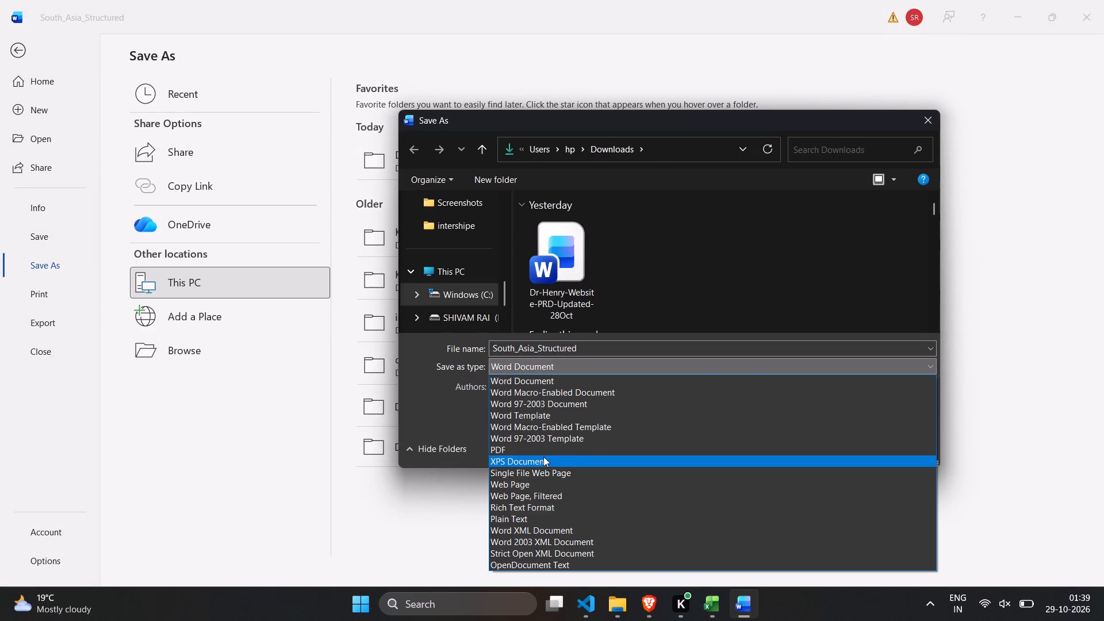
left_click(543, 457)
left_click(601, 371)
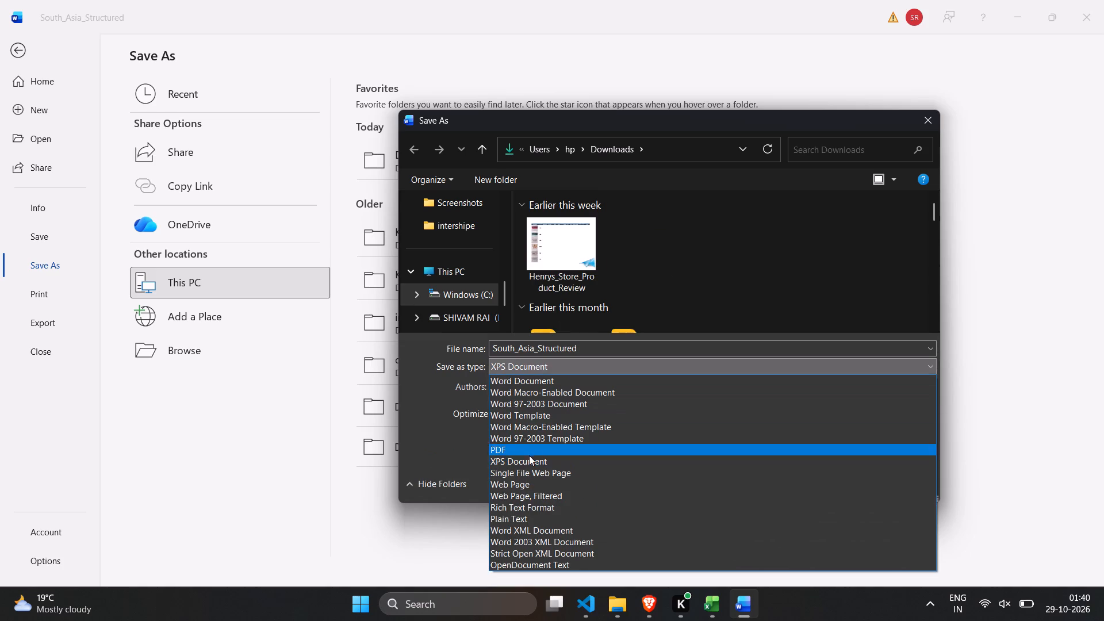
left_click(528, 457)
left_click_drag(586, 368, 523, 459)
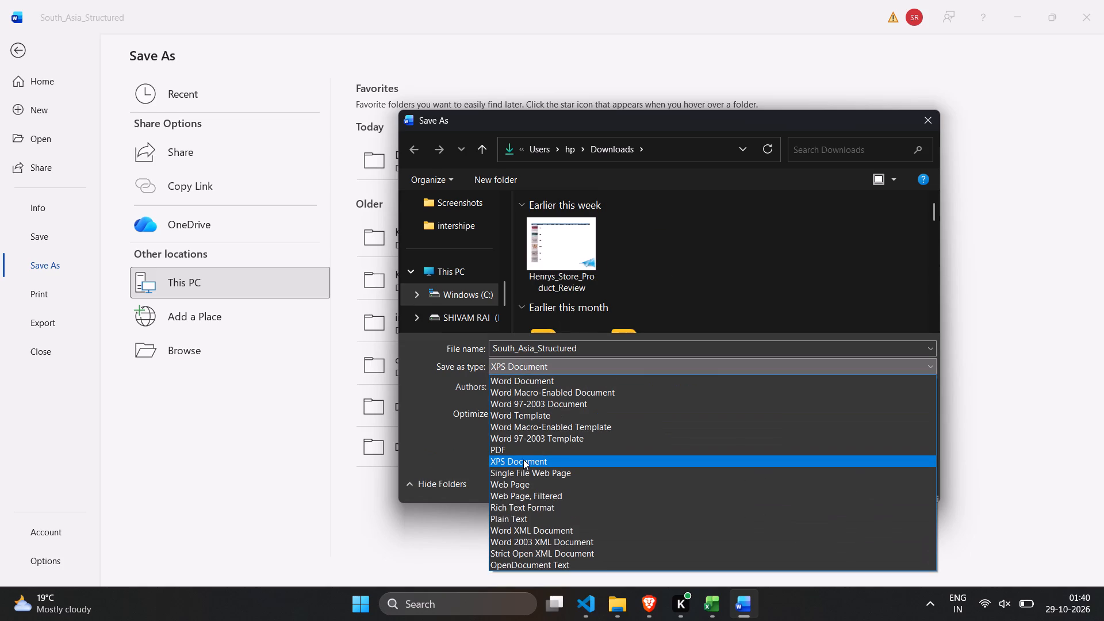
left_click_drag(523, 459, 533, 447)
left_click(533, 447)
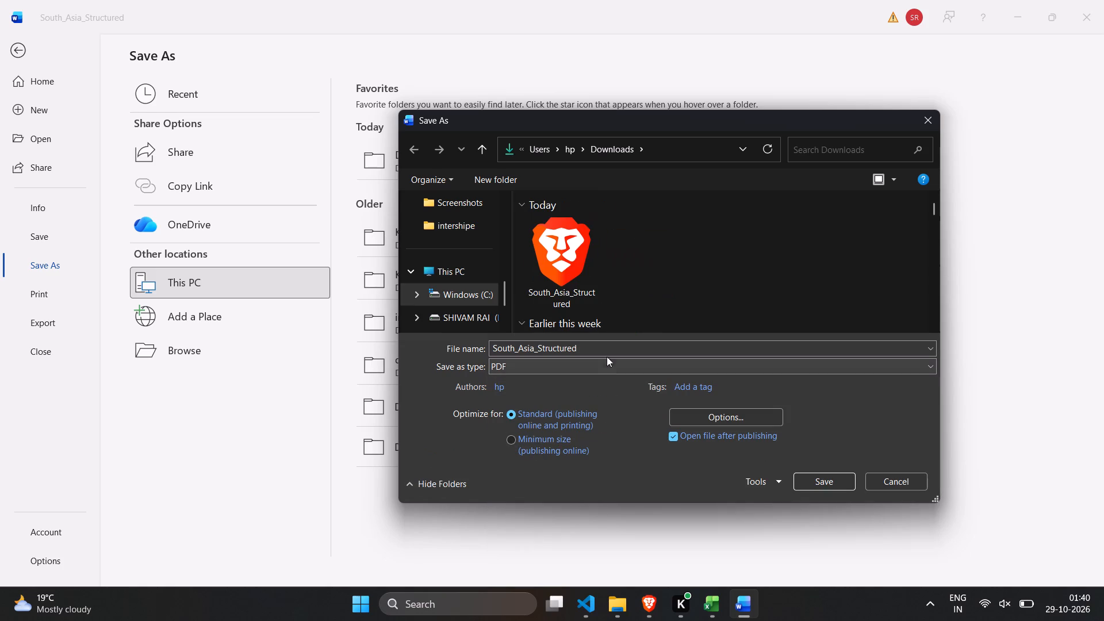
left_click(619, 350)
key("Right")
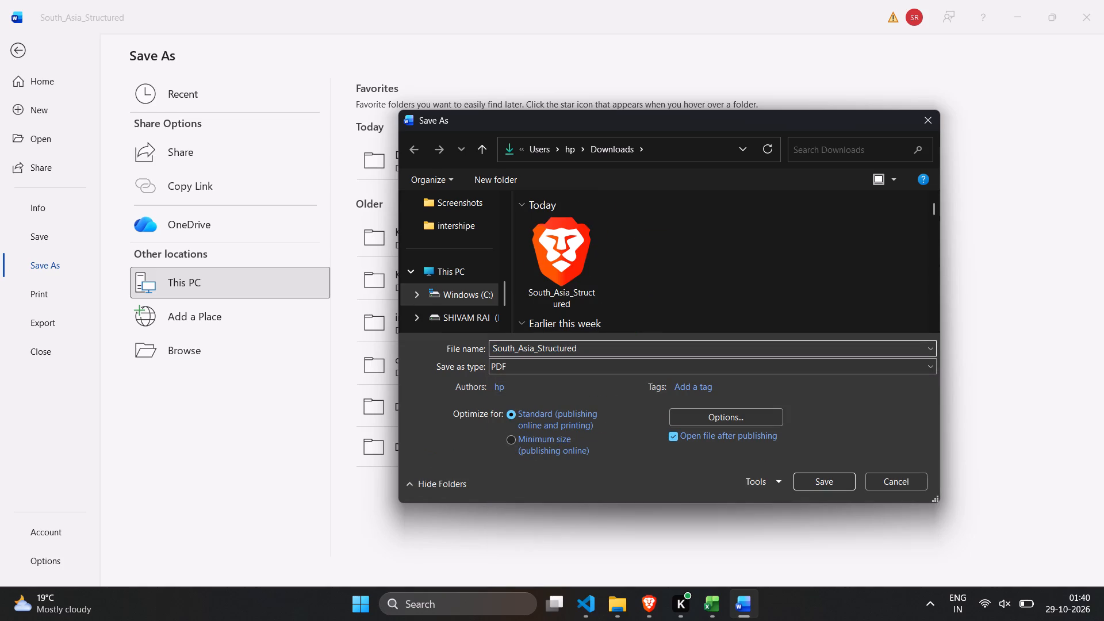
type("_report")
key("Return")
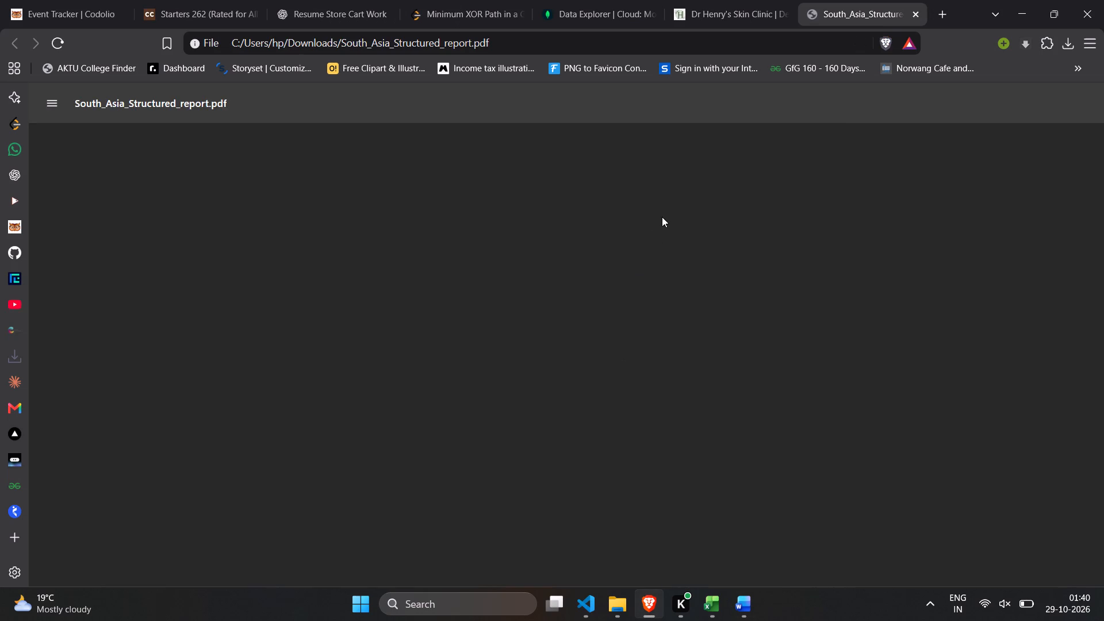
Review the layout and formatting of the exported PDF from its first page to its last.
scroll(664, 313, "down", 4)
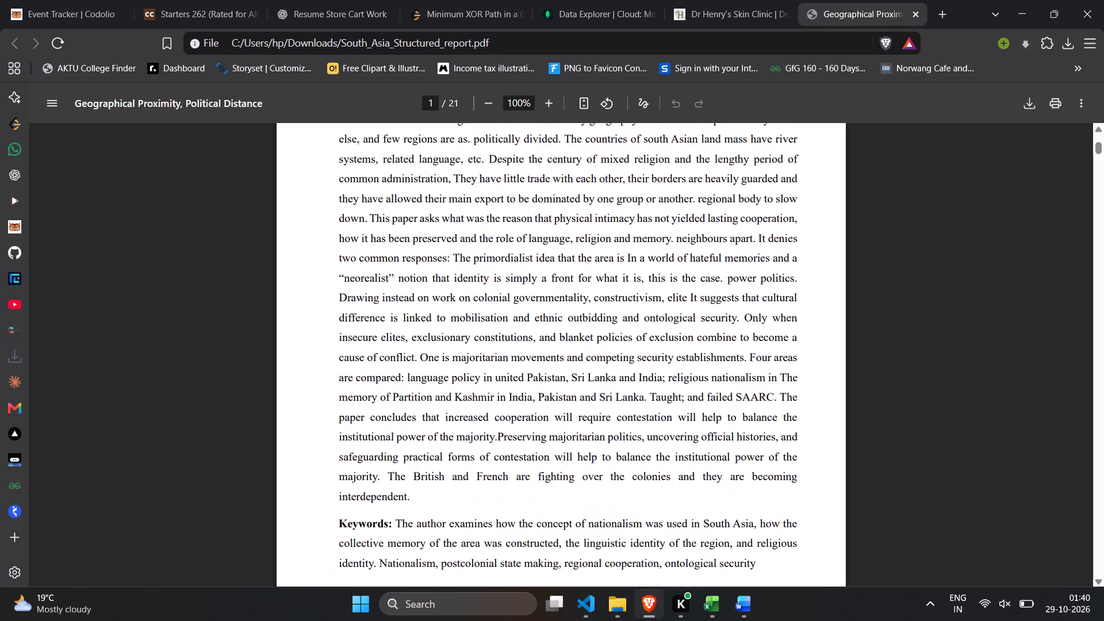
scroll(664, 313, "down", 12)
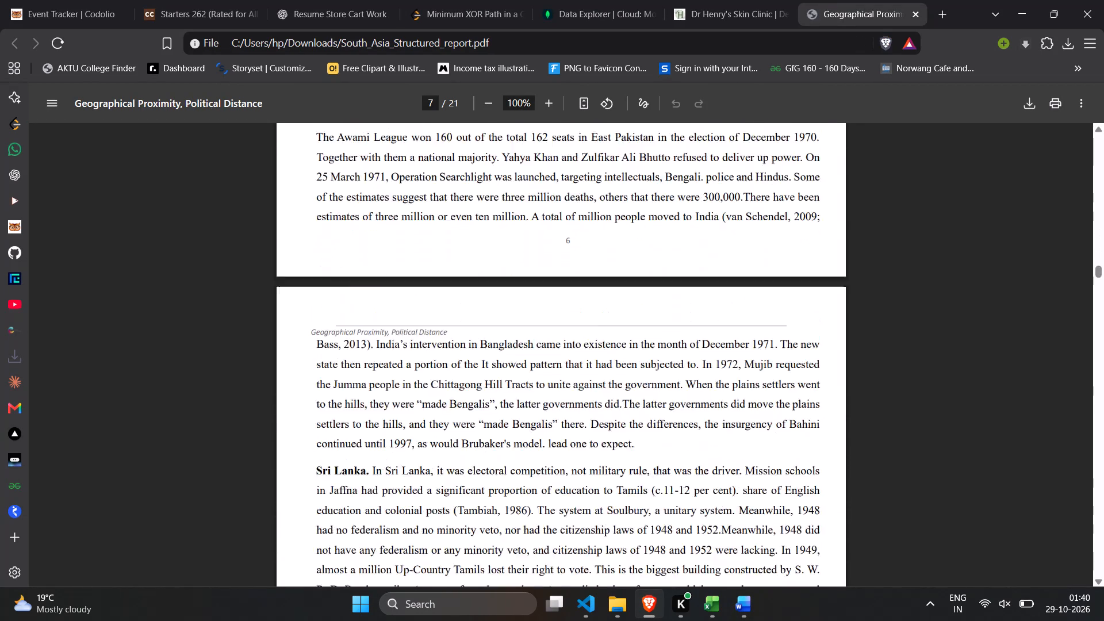
scroll(664, 313, "down", 19)
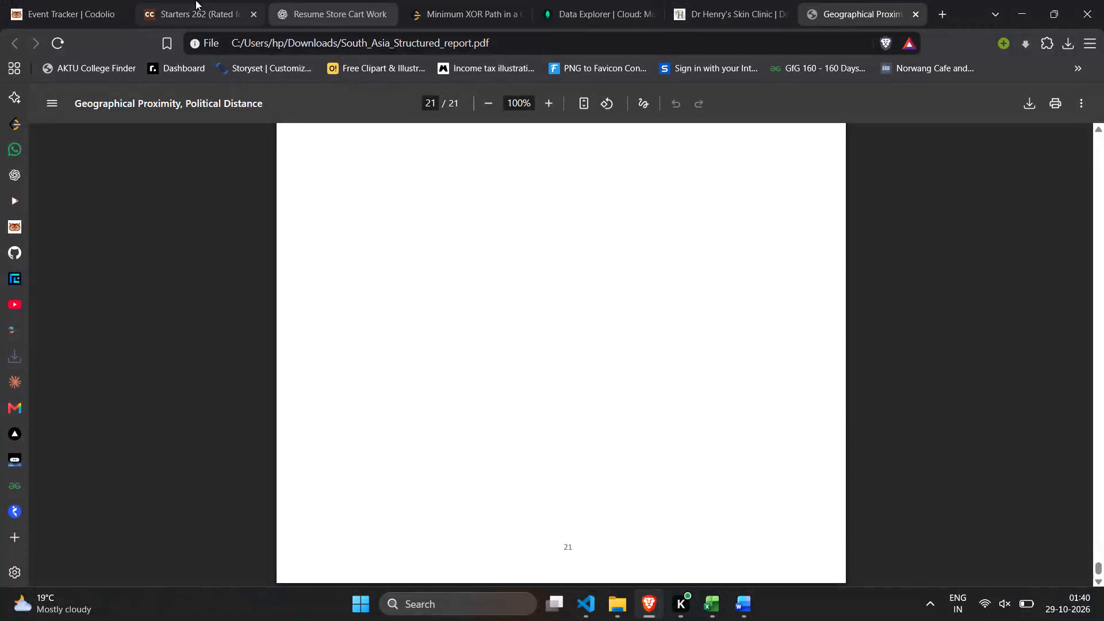
Open a new browser tab.
left_click(941, 10)
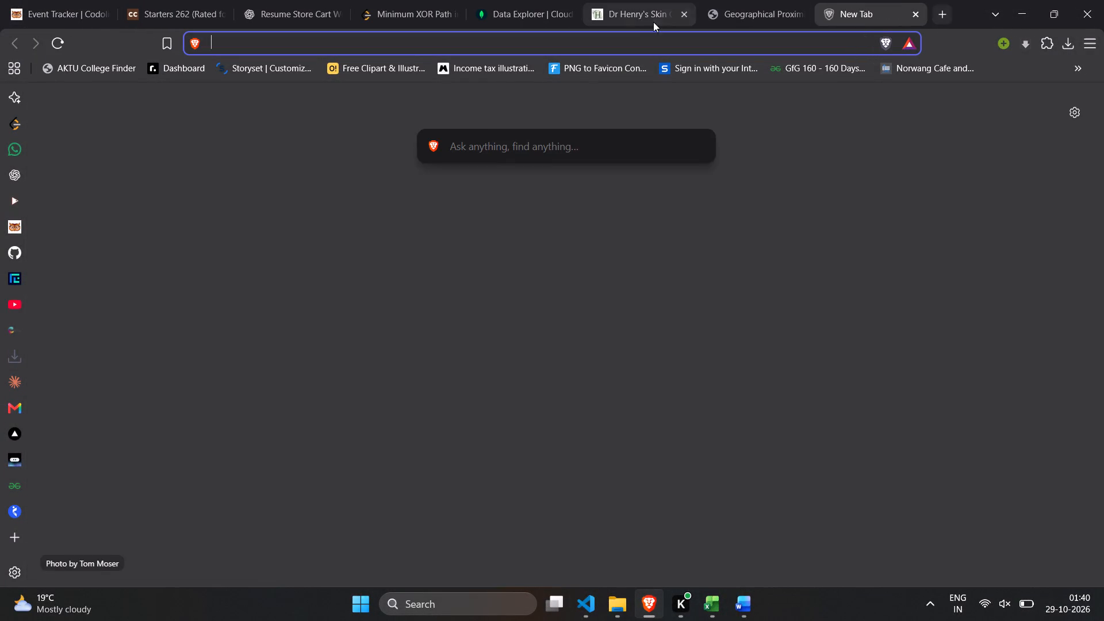